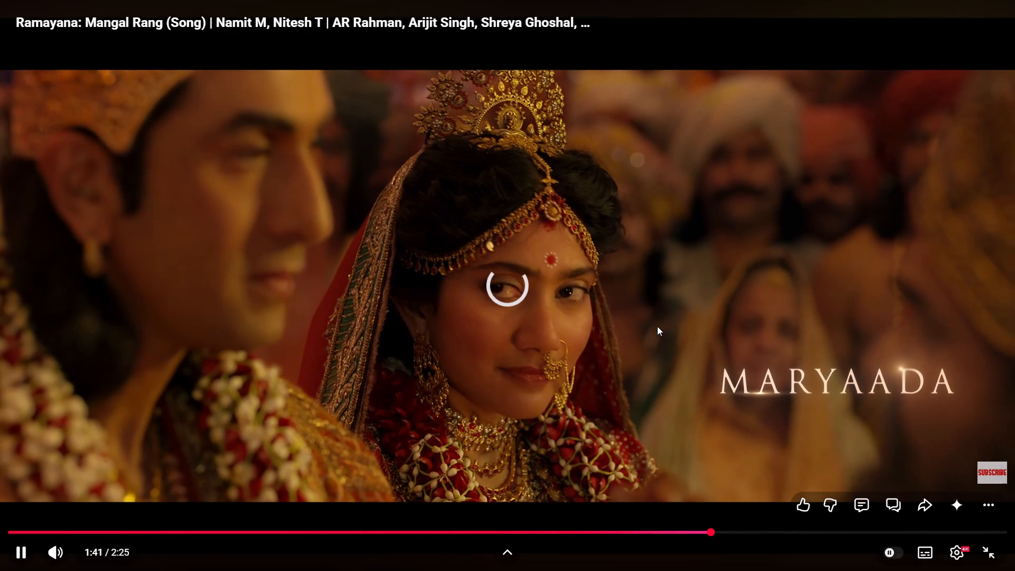
Skip the Mangal Rang song video back slightly and leave full-screen view.
{"action": "key", "text": "Left"}
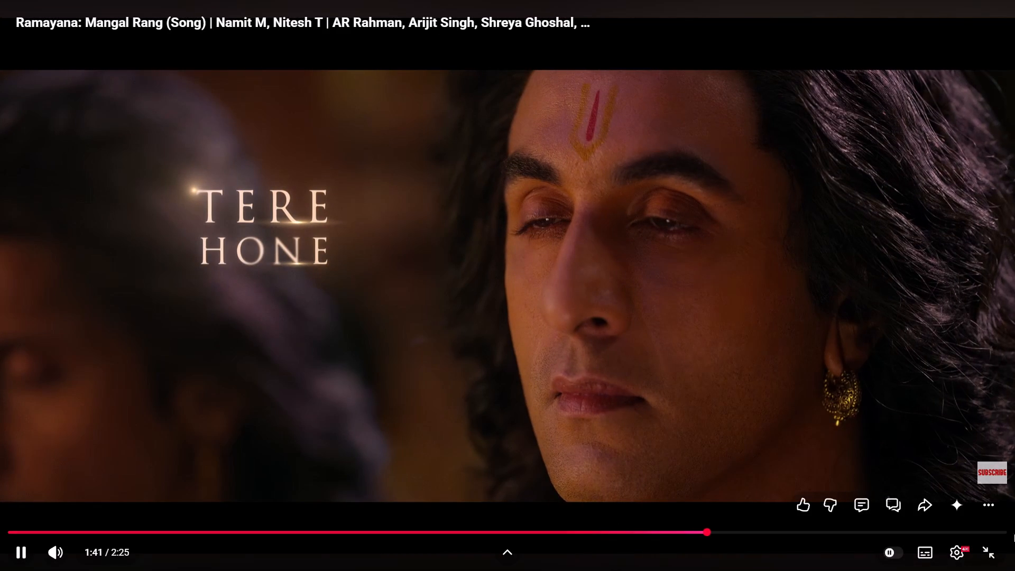
{"action": "left_click", "coordinate": [999, 556]}
Switch the computer's Wi-Fi connection to the network "R NP 5G 5th MBHA".
{"action": "left_click", "coordinate": [918, 560]}
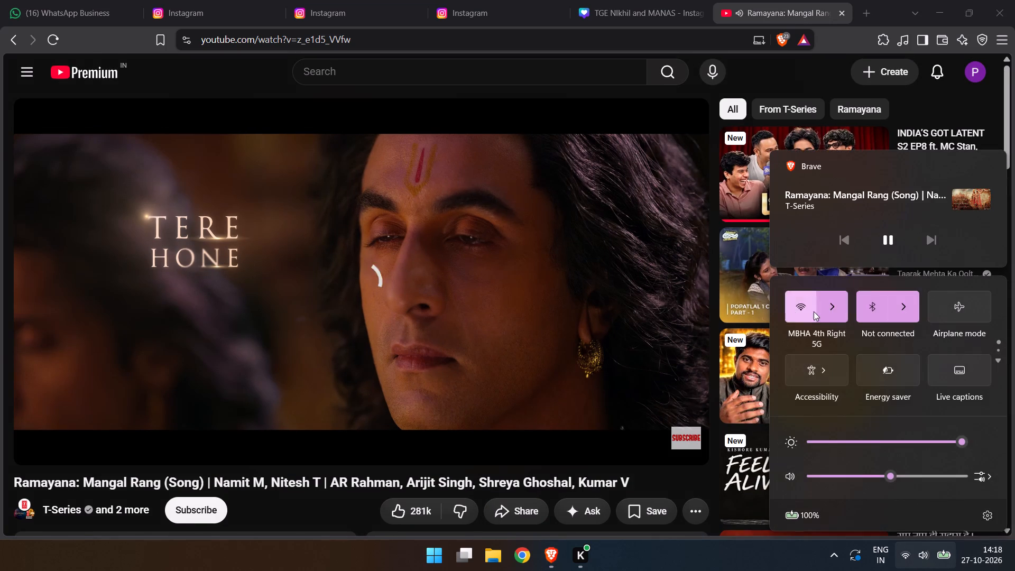
{"action": "left_click", "coordinate": [820, 307]}
{"action": "scroll", "coordinate": [896, 437], "scroll_direction": "down", "scroll_amount": 2}
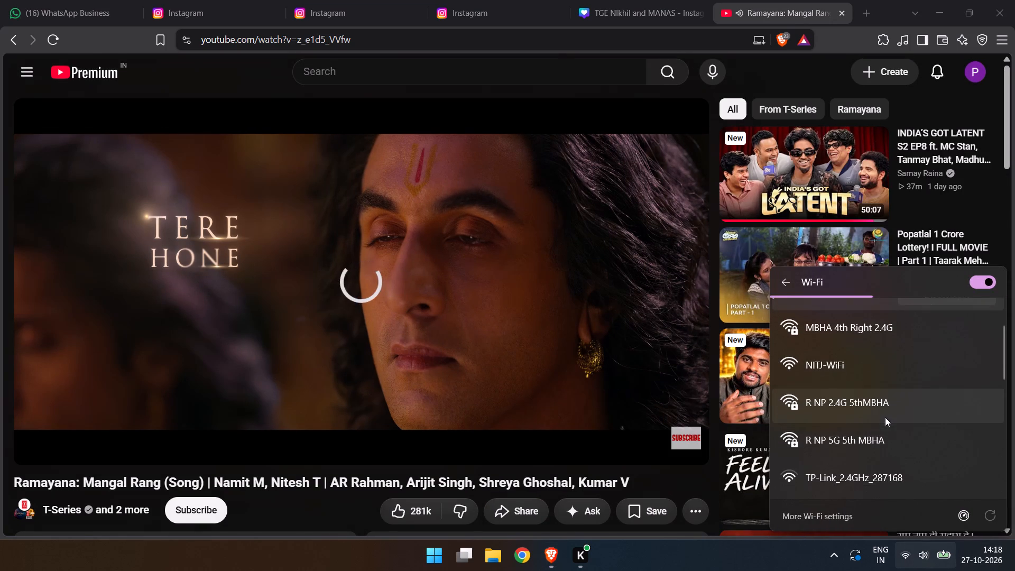
{"action": "left_click", "coordinate": [888, 427]}
{"action": "left_click", "coordinate": [959, 464]}
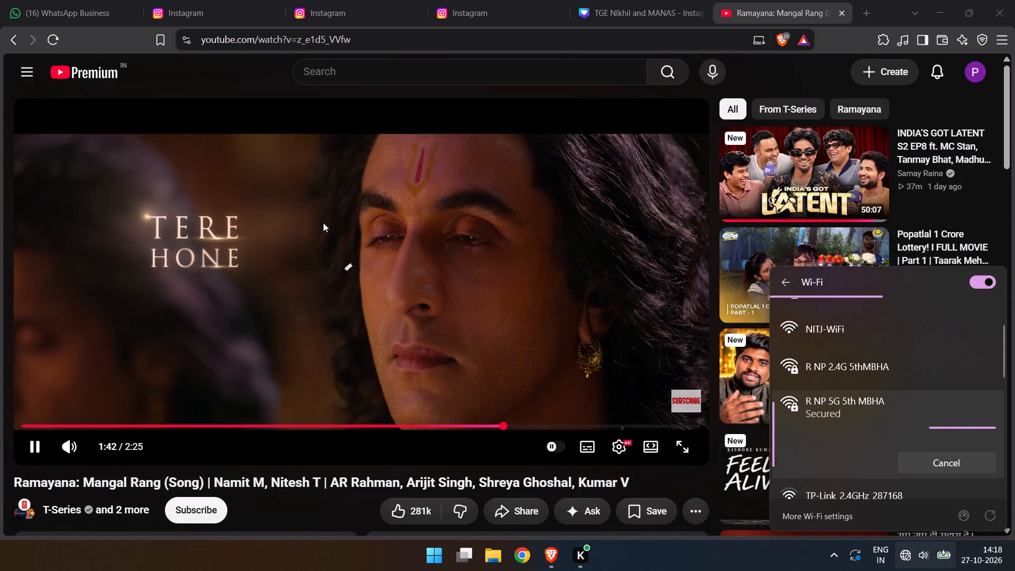
Return to the Mangal Rang song video, pause it and resume its playback.
{"action": "left_click", "coordinate": [359, 251]}
{"action": "left_click", "coordinate": [359, 251]}
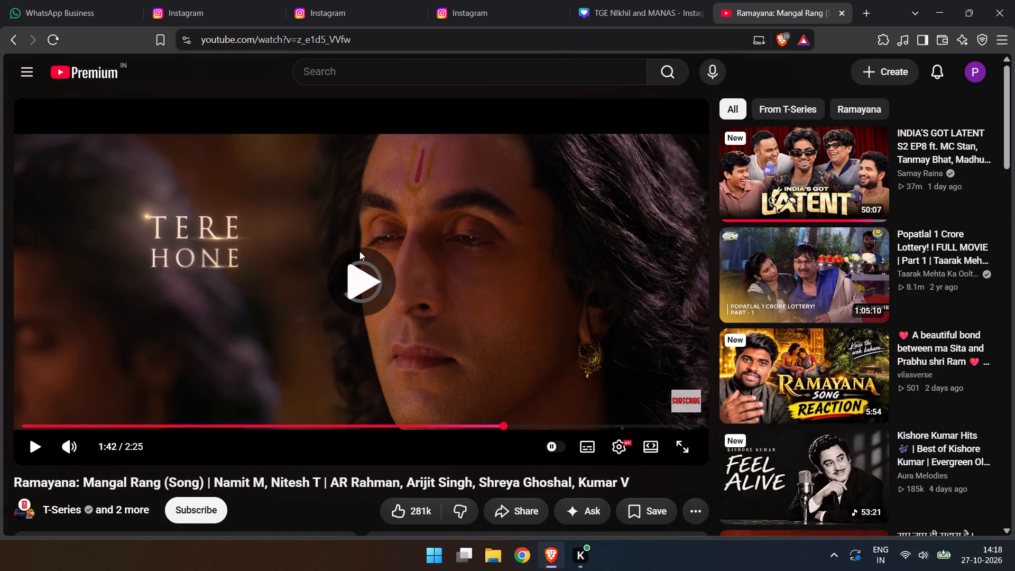
{"action": "left_click", "coordinate": [484, 267]}
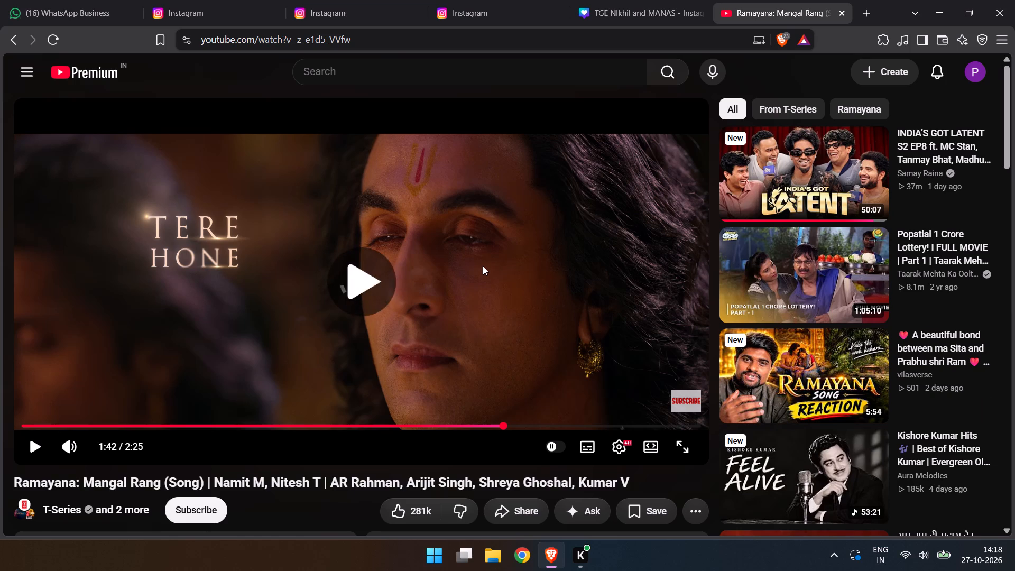
{"action": "left_click", "coordinate": [512, 305]}
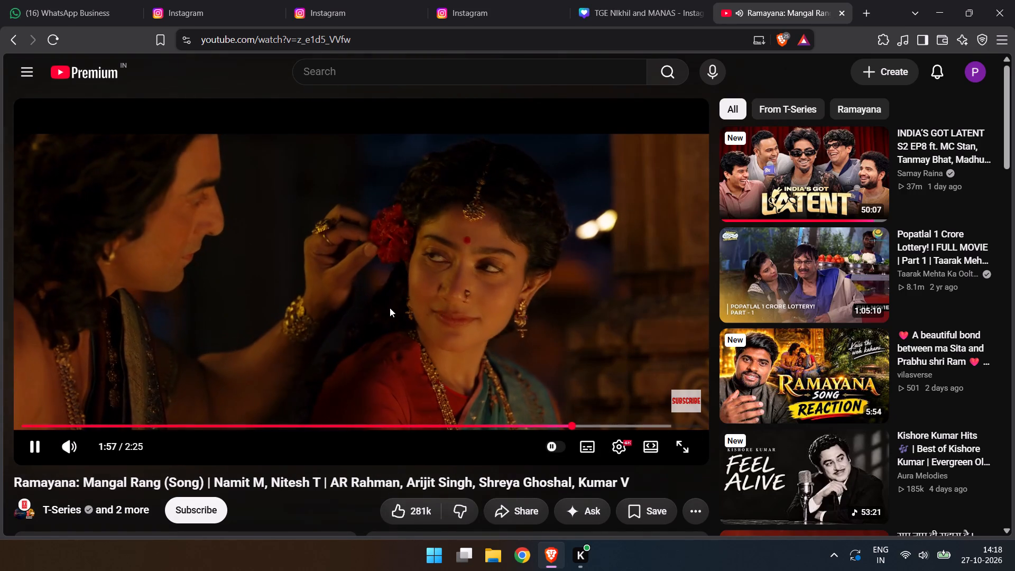
Leave the song video and go back to the YouTube home feed.
{"action": "left_click", "coordinate": [13, 44]}
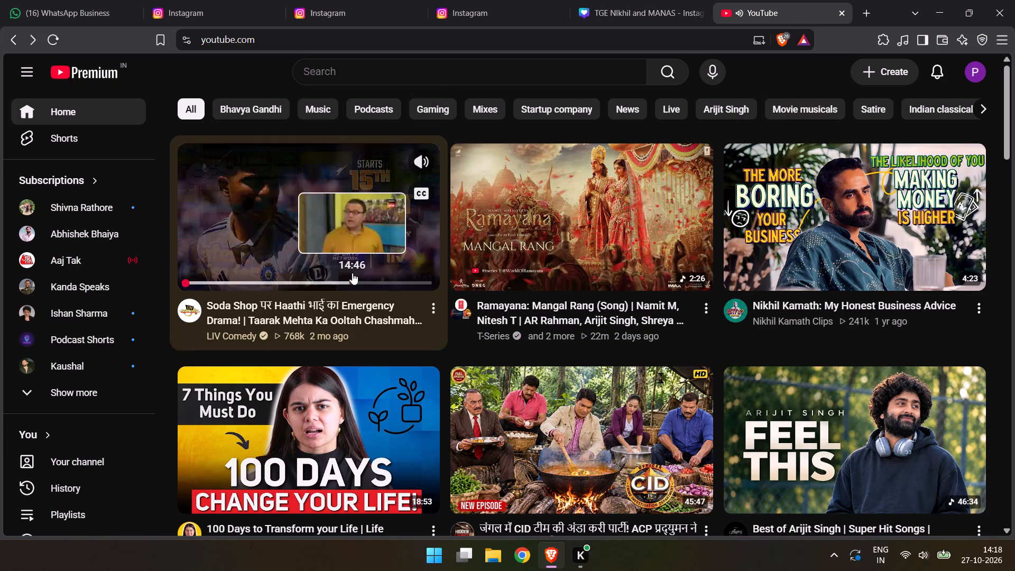
Search YouTube for "diwali song".
{"action": "scroll", "coordinate": [334, 276], "scroll_direction": "down", "scroll_amount": 6}
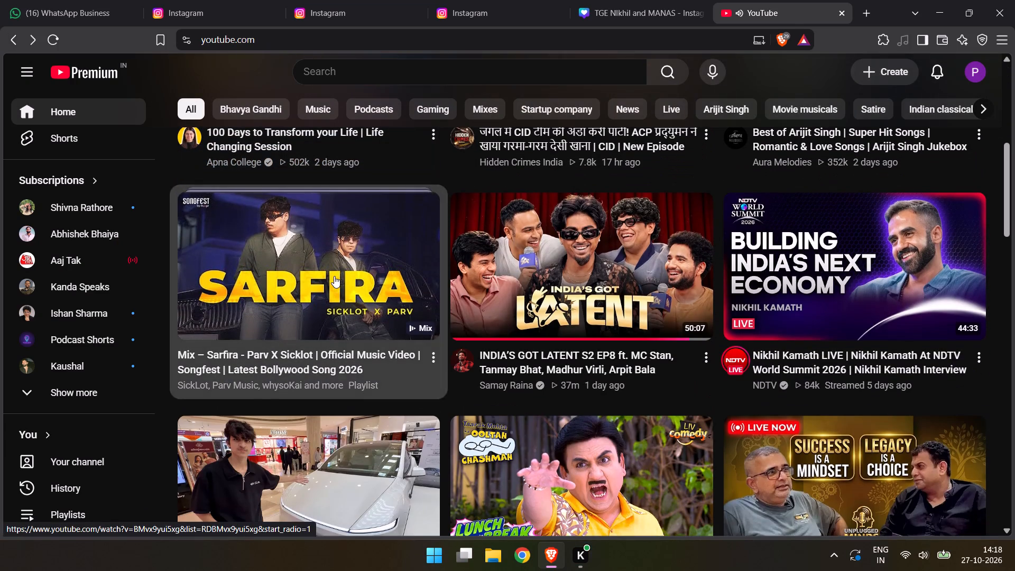
{"action": "left_click", "coordinate": [595, 73]}
{"action": "key", "text": "s"}
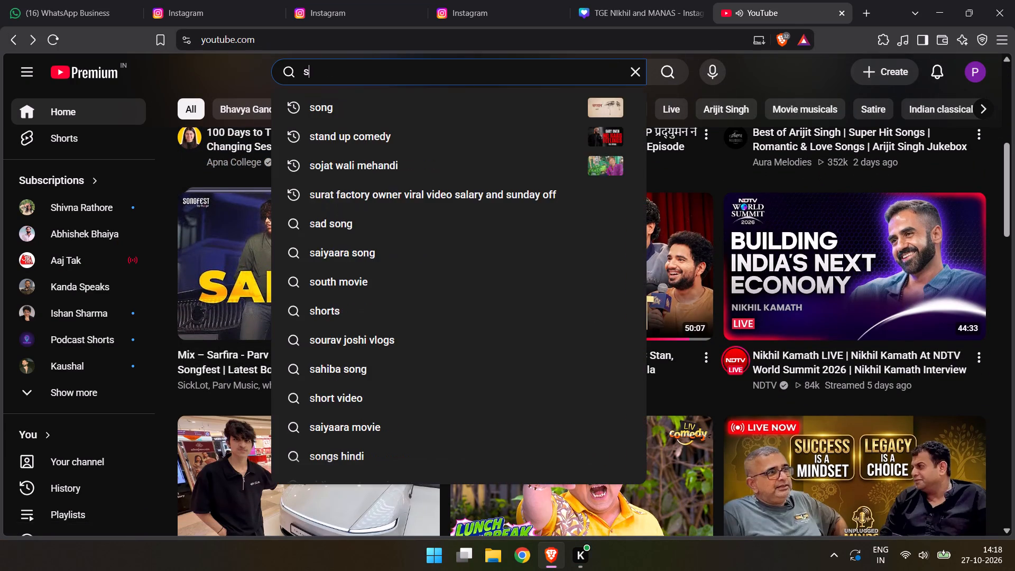
{"action": "key", "text": "BackSpace"}
{"action": "type", "text": "diwali so"}
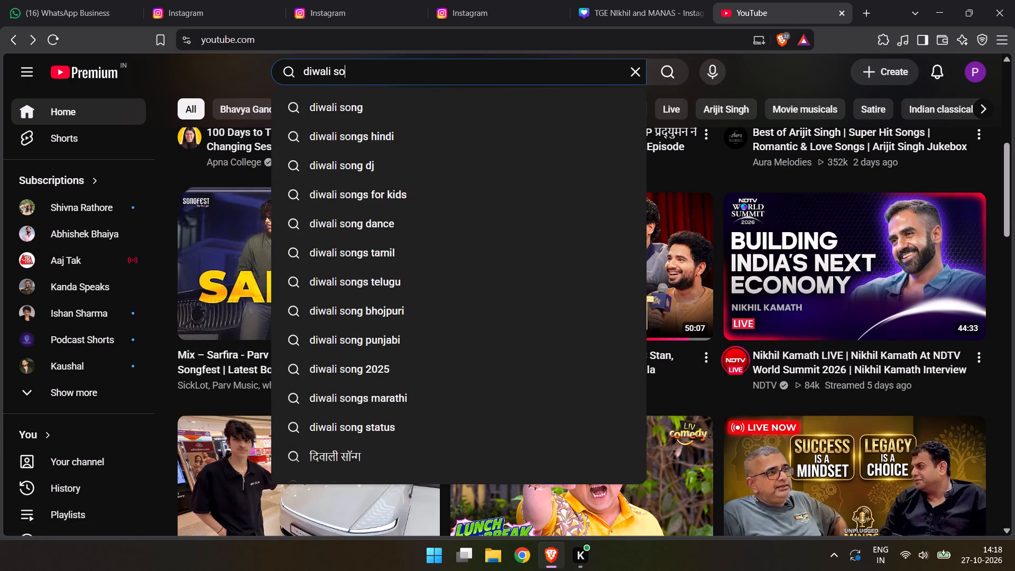
{"action": "key", "text": "Left"}
{"action": "key", "text": "Down"}
{"action": "key", "text": "Return"}
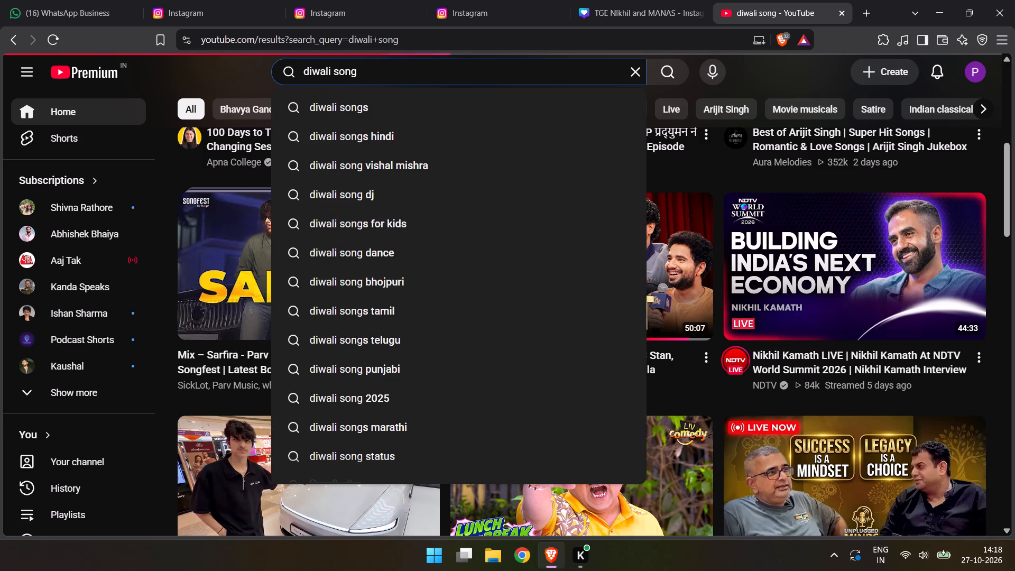
Play the T-Series "Jalte Diye" full video from Prem Ratan Dhan Payo in the search results.
{"action": "scroll", "coordinate": [458, 172], "scroll_direction": "down", "scroll_amount": 4}
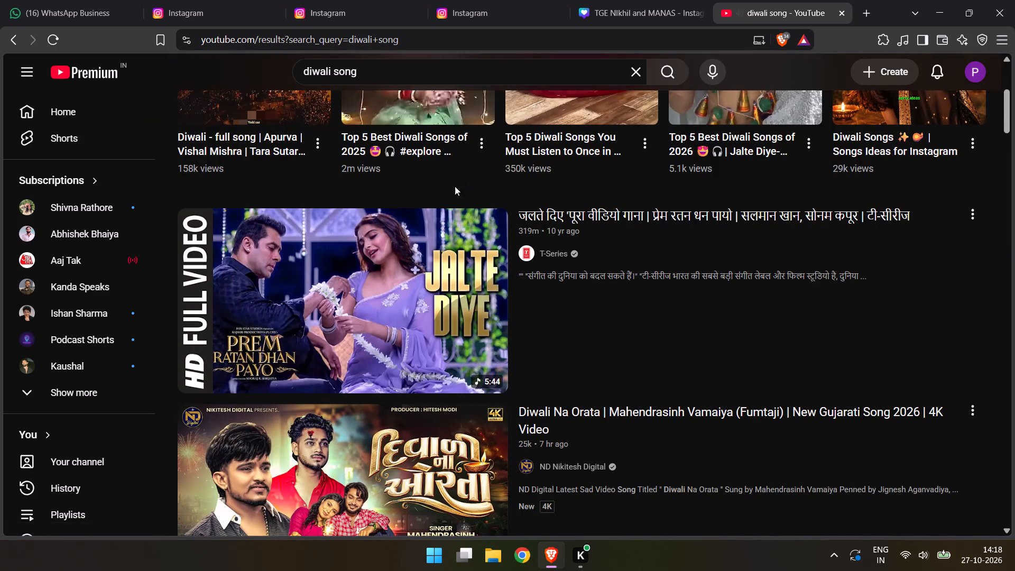
{"action": "double_click", "coordinate": [410, 282]}
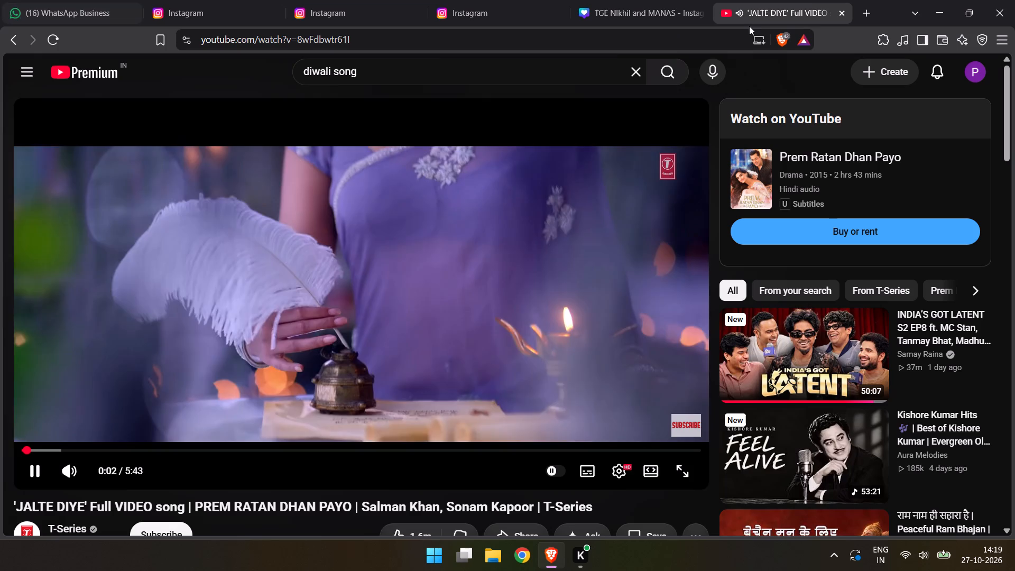
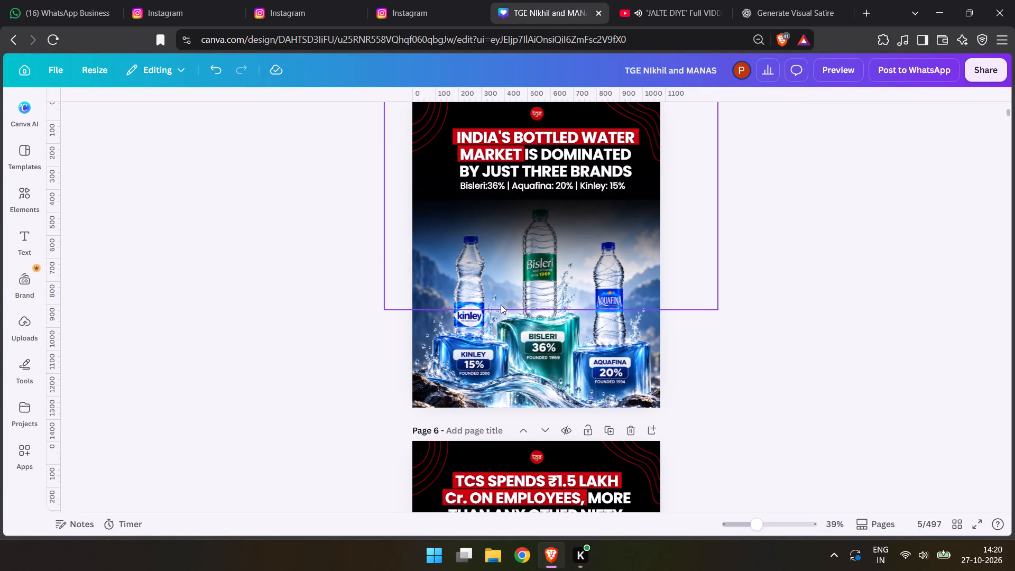
In the Canva design, paste the copied "Airtel beats Jio in market value" image onto page 5 and place it over the bottles.
{"action": "key", "text": "ctrl+v"}
{"action": "left_click_drag", "start_coordinate": [532, 235], "coordinate": [528, 306]}
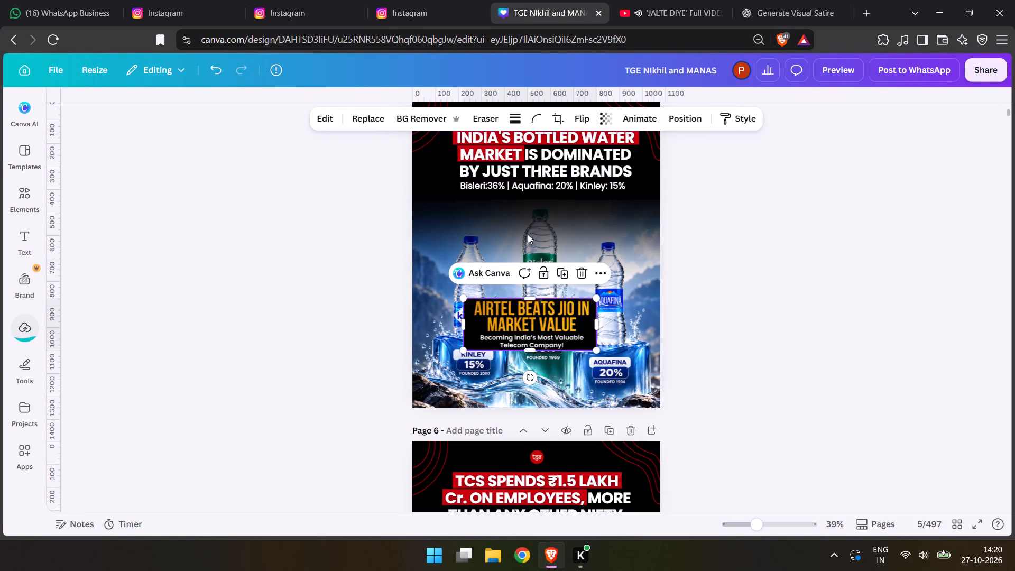
Delete the brand percentage line beneath the bottled water headline on page 5.
{"action": "left_click", "coordinate": [528, 190]}
{"action": "key", "text": "Delete"}
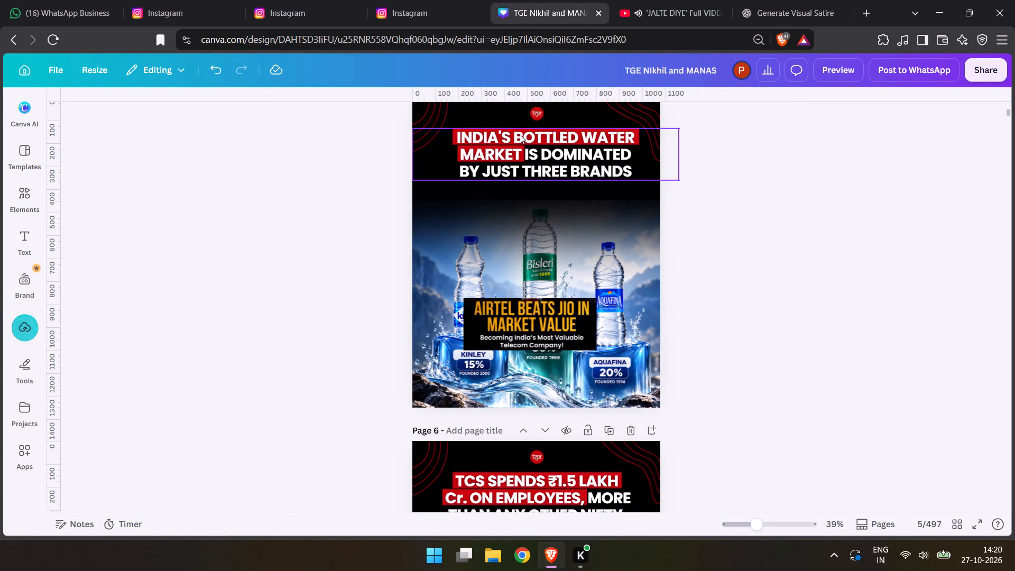
Select the "India's bottled water market is dominated by just three brands" headline on page 5.
{"action": "left_click", "coordinate": [520, 134]}
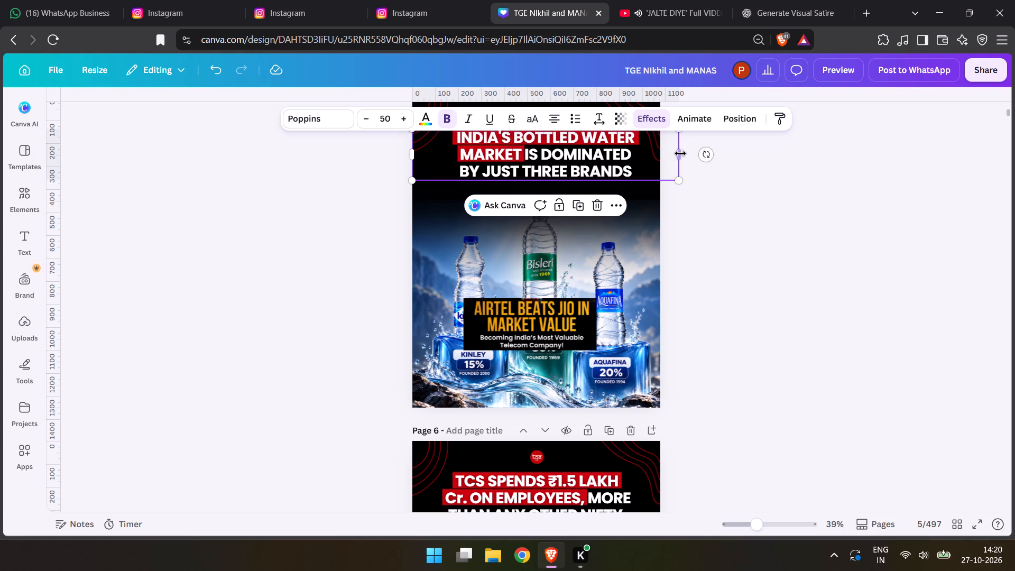
Narrow the bottled water headline text box on page 5 to about 801 px wide and centre it horizontally on the page.
{"action": "left_click_drag", "start_coordinate": [680, 153], "coordinate": [591, 151]}
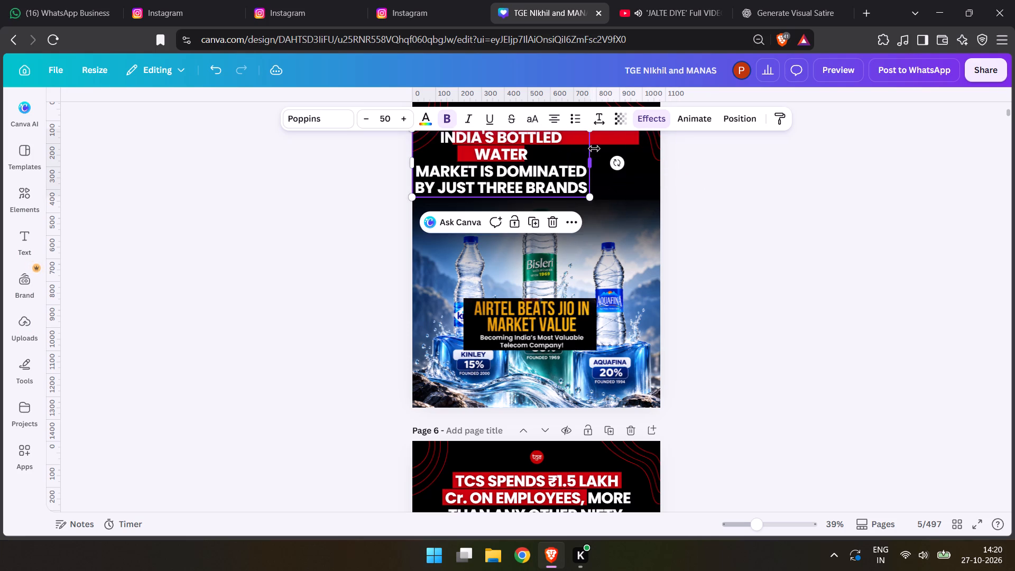
{"action": "left_click_drag", "start_coordinate": [595, 155], "coordinate": [602, 156]}
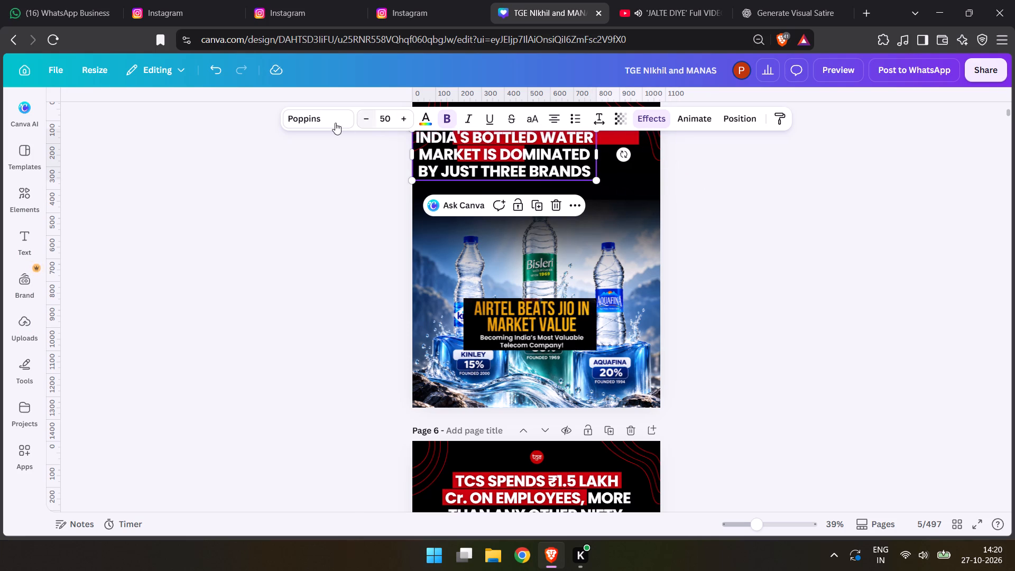
{"action": "left_click", "coordinate": [729, 117]}
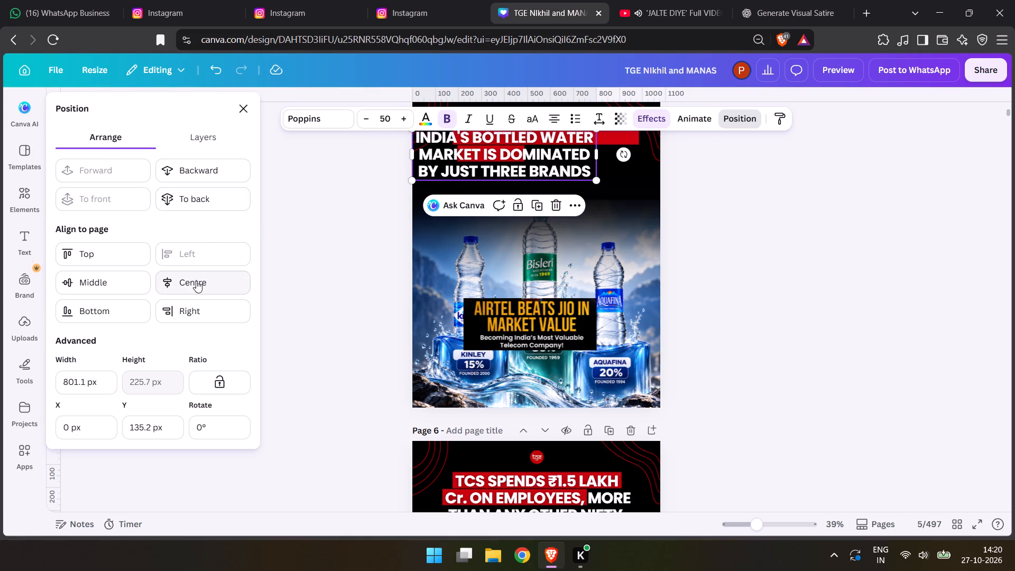
{"action": "left_click", "coordinate": [196, 281]}
{"action": "scroll", "coordinate": [196, 281], "scroll_direction": "up", "scroll_amount": 2}
{"action": "scroll", "coordinate": [802, 348], "scroll_direction": "up", "scroll_amount": 3}
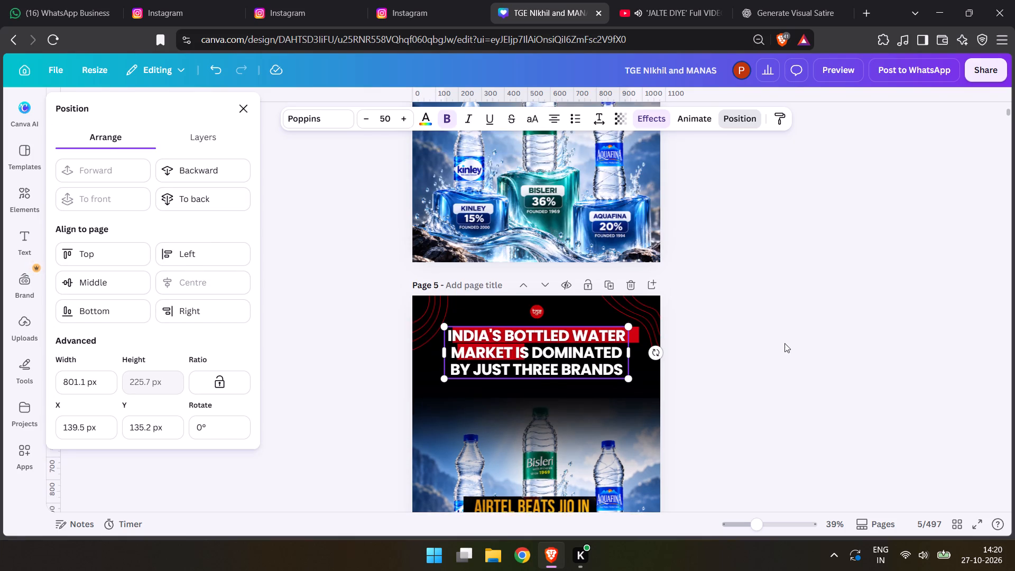
{"action": "scroll", "coordinate": [734, 331], "scroll_direction": "down", "scroll_amount": 2}
{"action": "double_click", "coordinate": [764, 341]}
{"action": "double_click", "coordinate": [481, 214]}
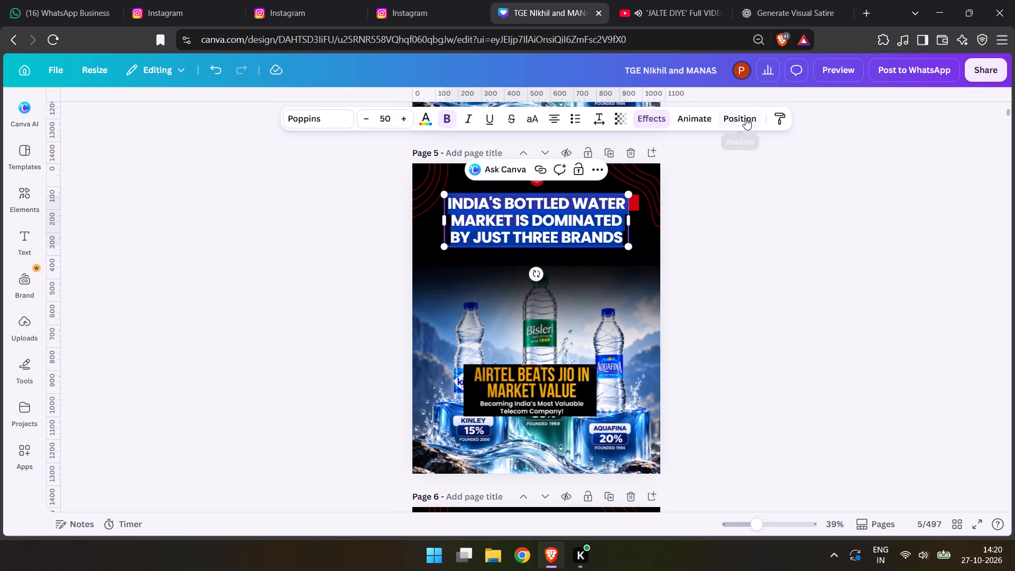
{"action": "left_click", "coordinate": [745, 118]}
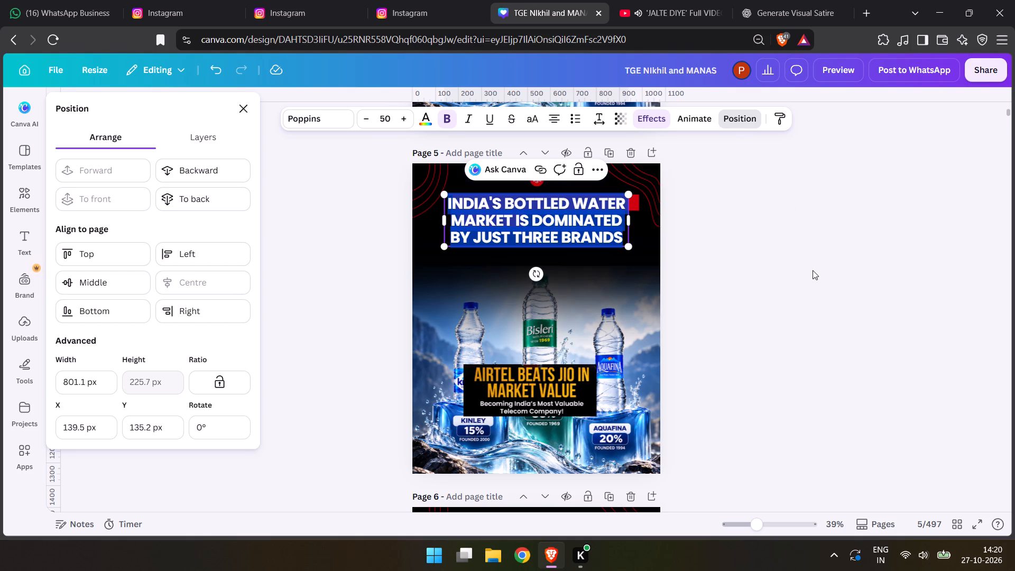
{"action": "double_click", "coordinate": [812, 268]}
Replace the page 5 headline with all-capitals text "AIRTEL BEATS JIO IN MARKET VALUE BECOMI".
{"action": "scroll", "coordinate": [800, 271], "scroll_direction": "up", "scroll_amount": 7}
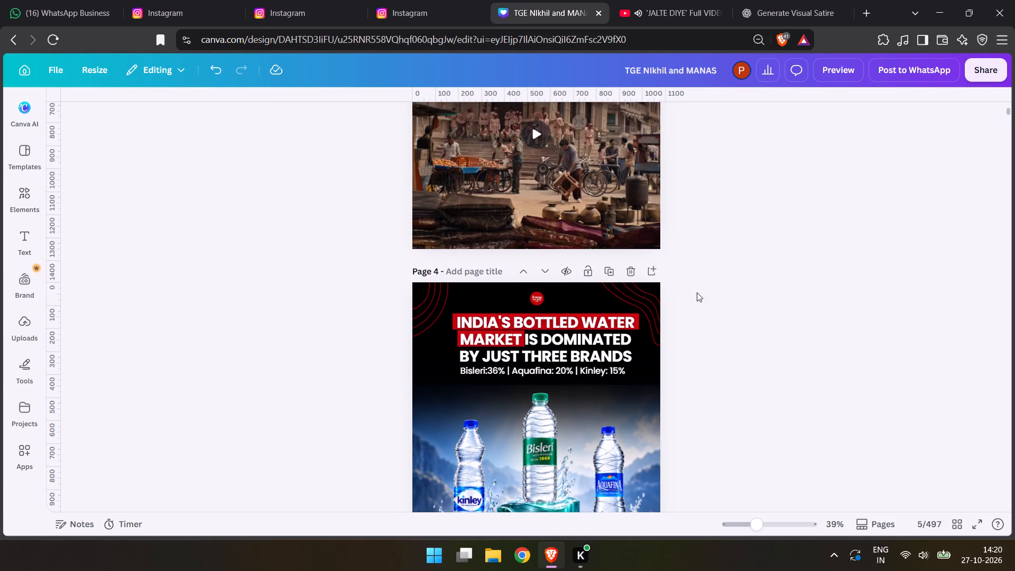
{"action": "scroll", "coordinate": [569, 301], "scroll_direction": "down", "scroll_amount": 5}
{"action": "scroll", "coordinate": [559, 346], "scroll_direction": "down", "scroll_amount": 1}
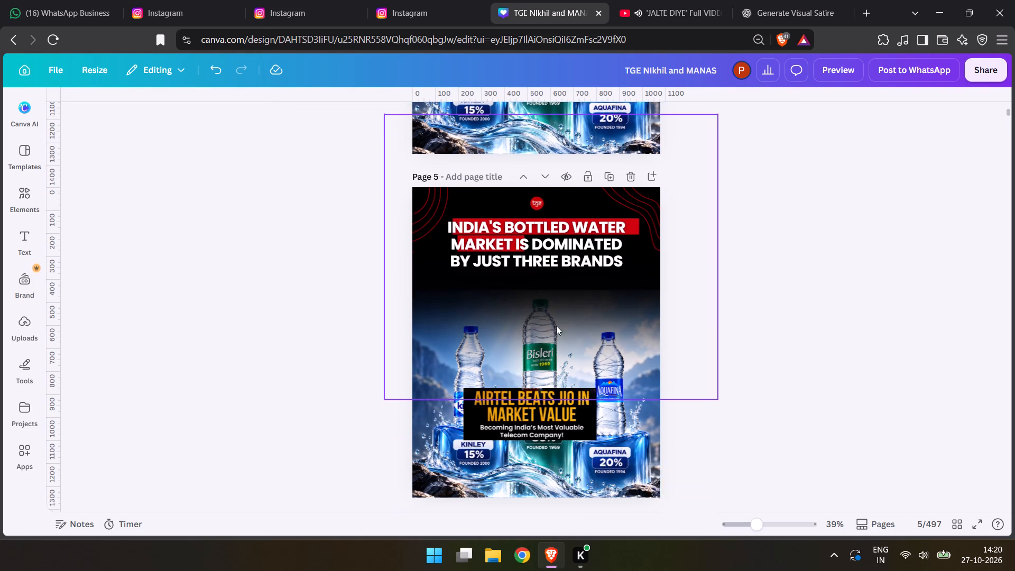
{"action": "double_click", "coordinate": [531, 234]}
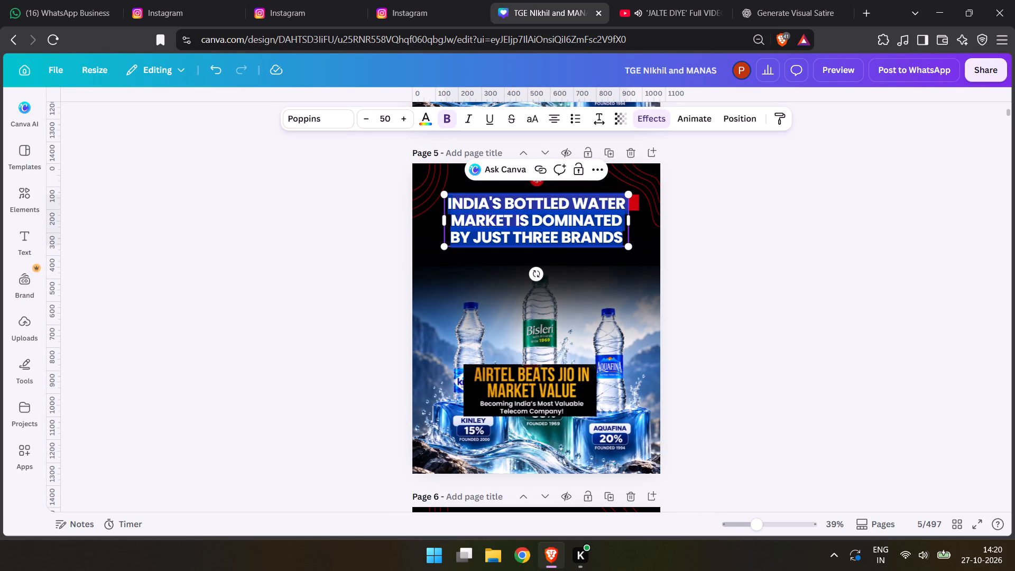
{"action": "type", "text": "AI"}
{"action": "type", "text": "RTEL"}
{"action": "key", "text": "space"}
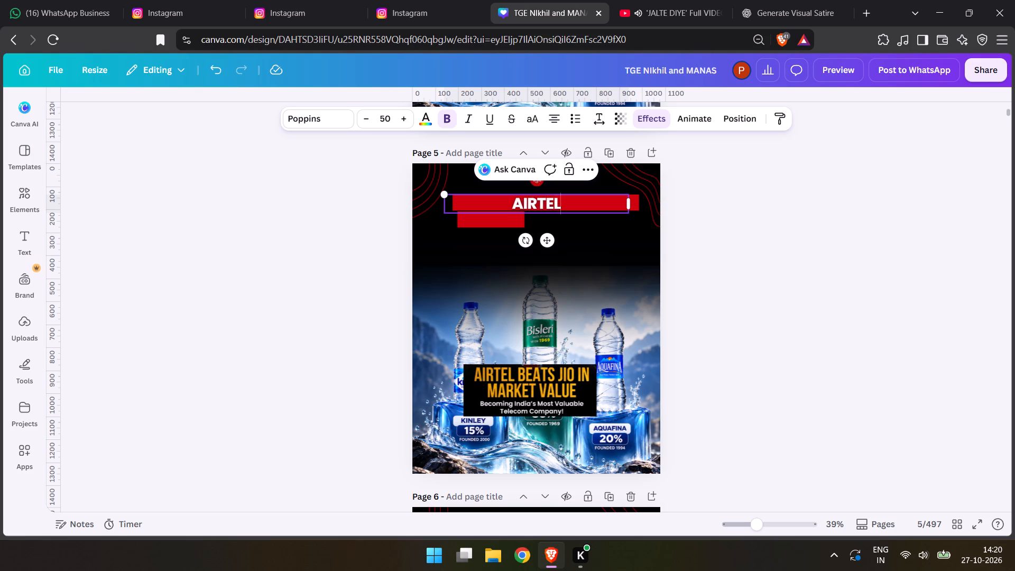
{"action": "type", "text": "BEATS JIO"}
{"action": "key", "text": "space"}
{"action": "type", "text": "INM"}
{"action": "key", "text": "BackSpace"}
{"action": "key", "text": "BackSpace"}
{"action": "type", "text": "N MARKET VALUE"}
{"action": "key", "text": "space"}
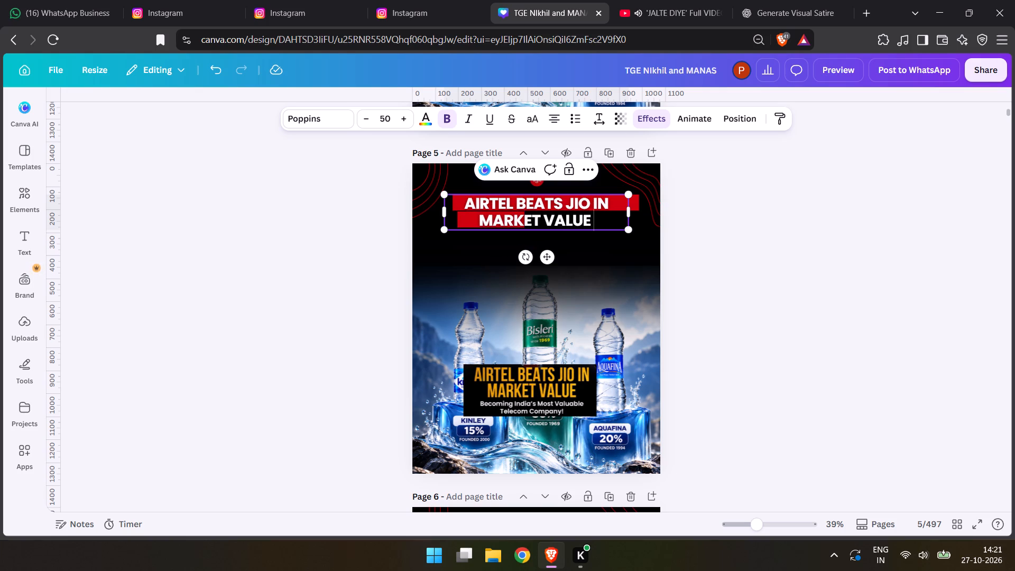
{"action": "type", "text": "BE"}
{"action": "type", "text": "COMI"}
Erase the all-capitals headline and rewrite it as "Airtel beats Jio in Market Value, Becoming India's Most Valuable Telecom Company!".
{"action": "key", "text": "BackSpace"}
{"action": "key", "text": "BackSpace"}
{"action": "key", "text": "BackSpace"}
{"action": "key", "text": "BackSpace"}
{"action": "key", "text": "BackSpace"}
{"action": "key", "text": "BackSpace"}
{"action": "key", "text": "BackSpace"}
{"action": "key", "text": "BackSpace"}
{"action": "key", "text": "BackSpace"}
{"action": "key", "text": "BackSpace"}
{"action": "key", "text": "BackSpace"}
{"action": "key", "text": "BackSpace"}
{"action": "key", "text": "BackSpace"}
{"action": "key", "text": "BackSpace"}
{"action": "key", "text": "BackSpace"}
{"action": "key", "text": "BackSpace"}
{"action": "key", "text": "BackSpace"}
{"action": "key", "text": "BackSpace"}
{"action": "key", "text": "BackSpace"}
{"action": "key", "text": "BackSpace"}
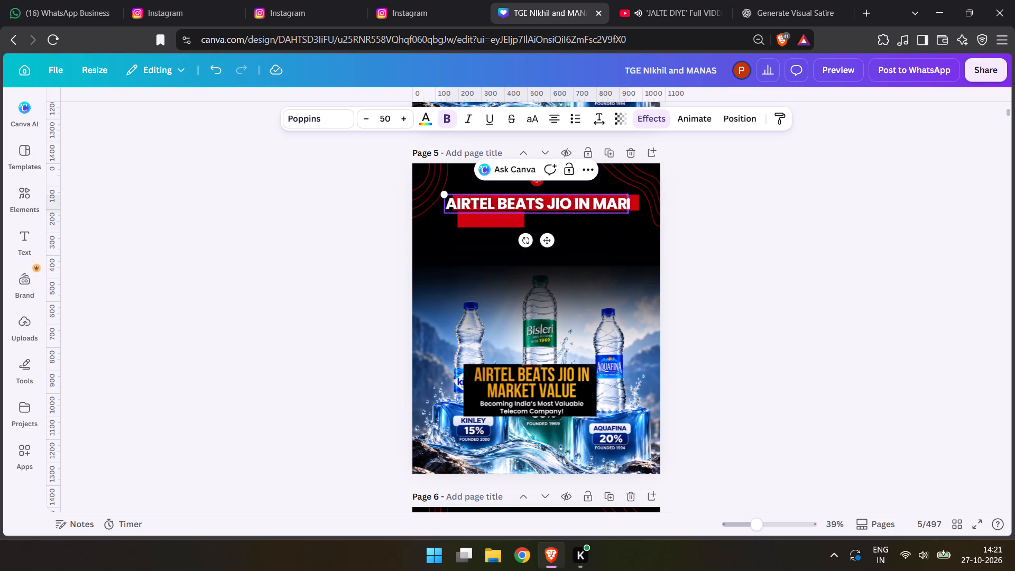
{"action": "key", "text": "BackSpace"}
{"action": "key", "text": "i"}
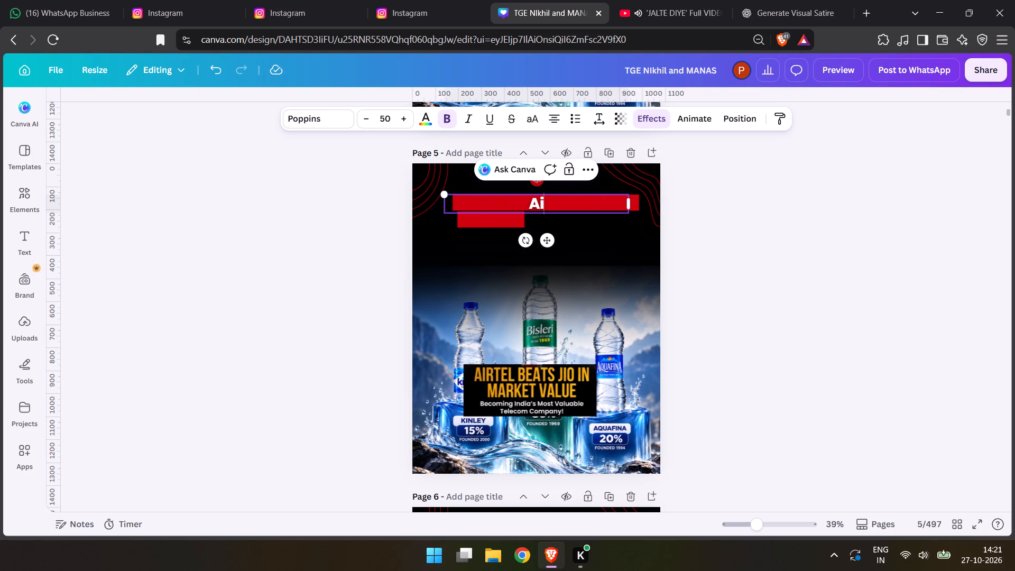
{"action": "type", "text": "rtel"}
{"action": "key", "text": "space"}
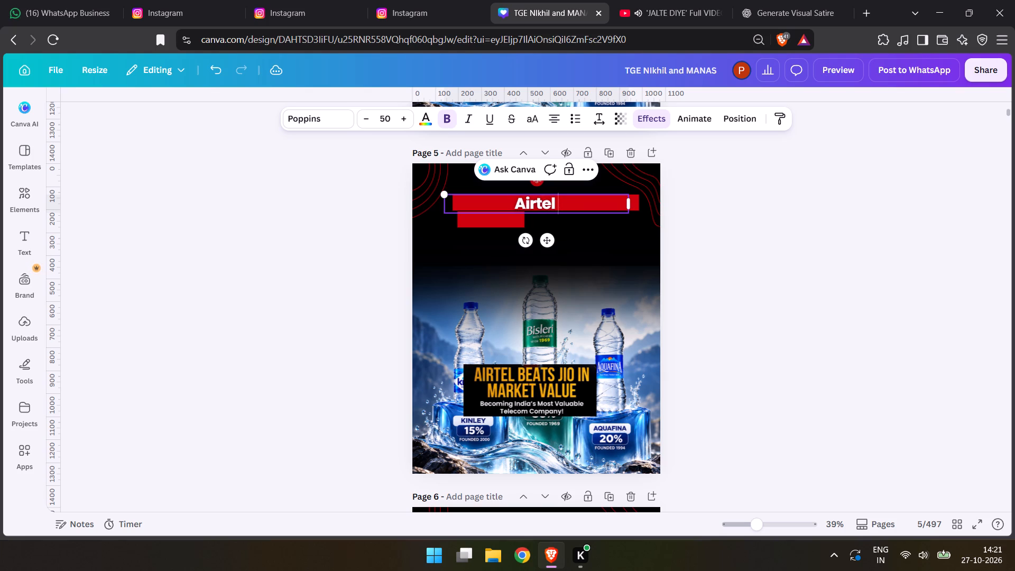
{"action": "type", "text": "beats"}
{"action": "key", "text": "space"}
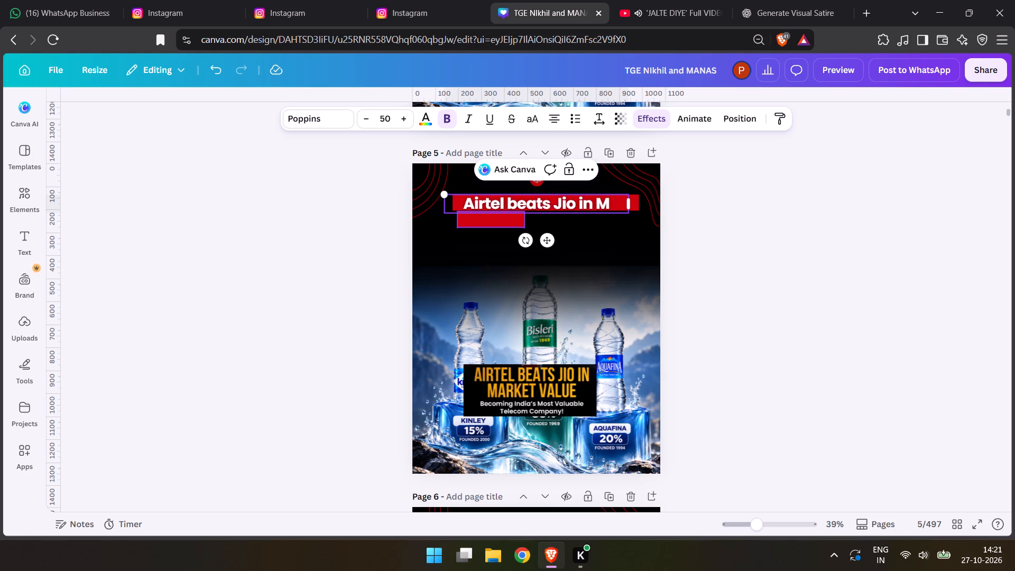
{"action": "type", "text": "arket"}
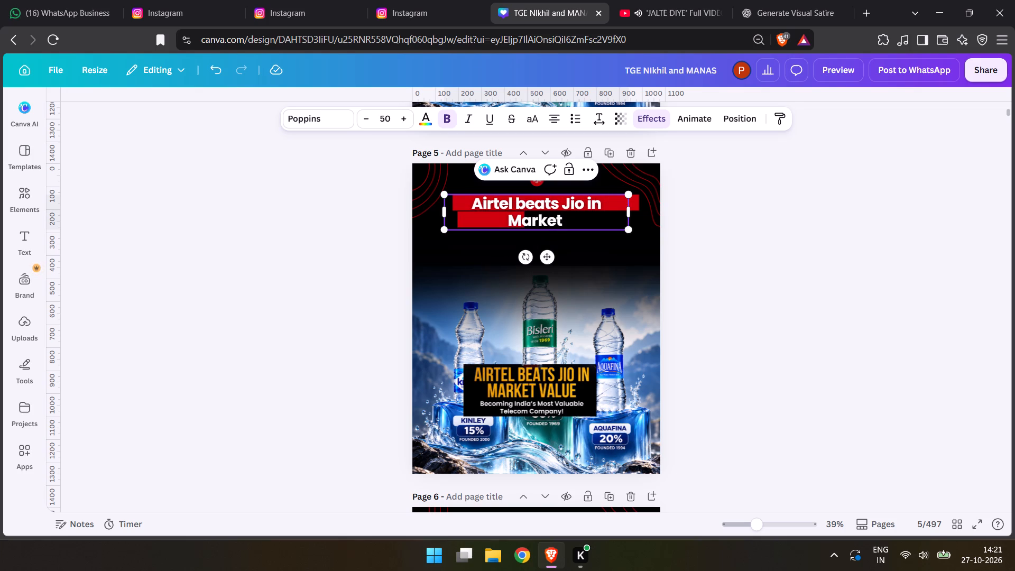
{"action": "key", "text": "v"}
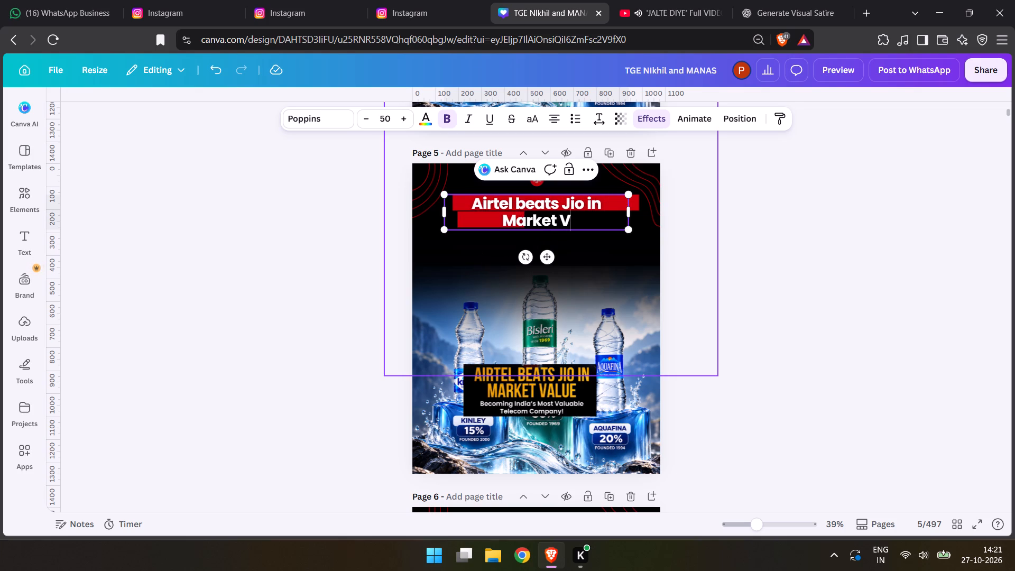
{"action": "type", "text": "alu"}
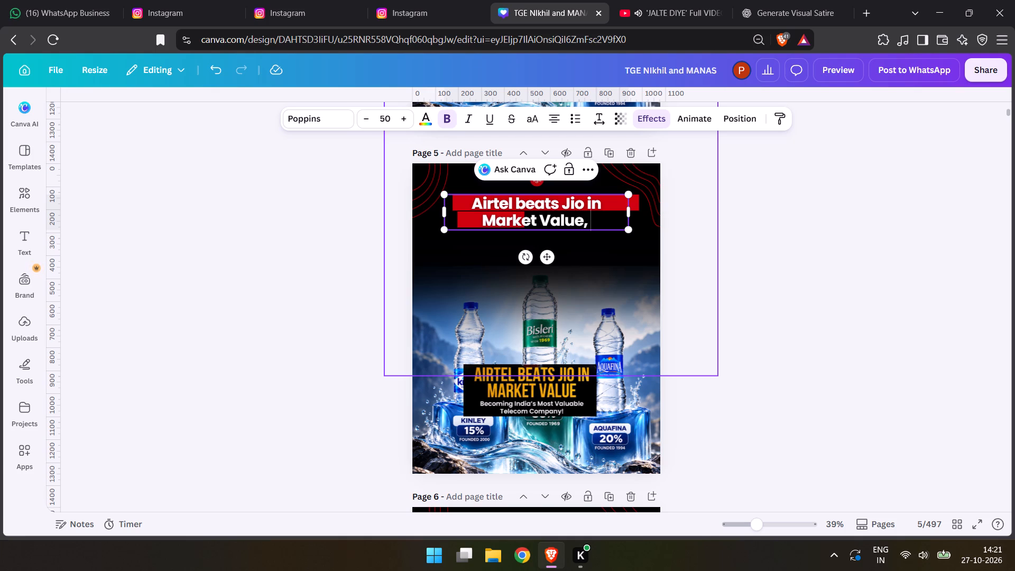
{"action": "type", "text": "ecoming"}
{"action": "key", "text": "space"}
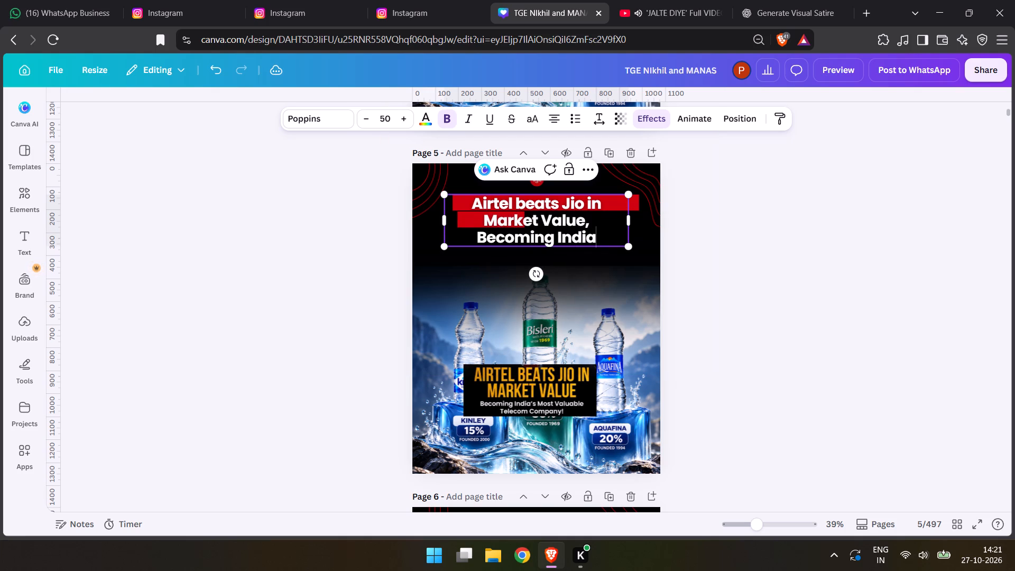
{"action": "type", "text": "'s"}
{"action": "key", "text": "space"}
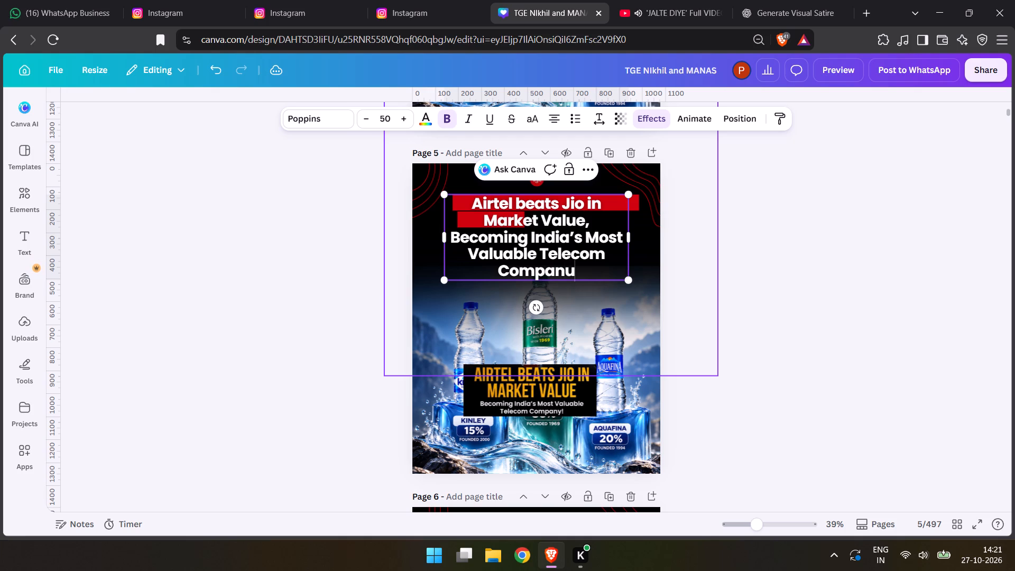
{"action": "key", "text": "BackSpace"}
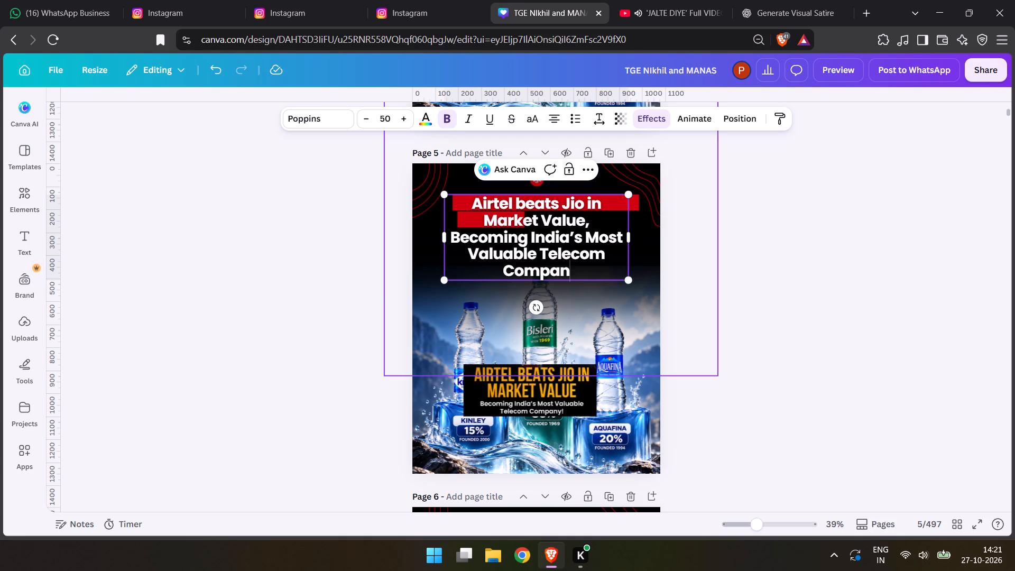
{"action": "key", "text": "y"}
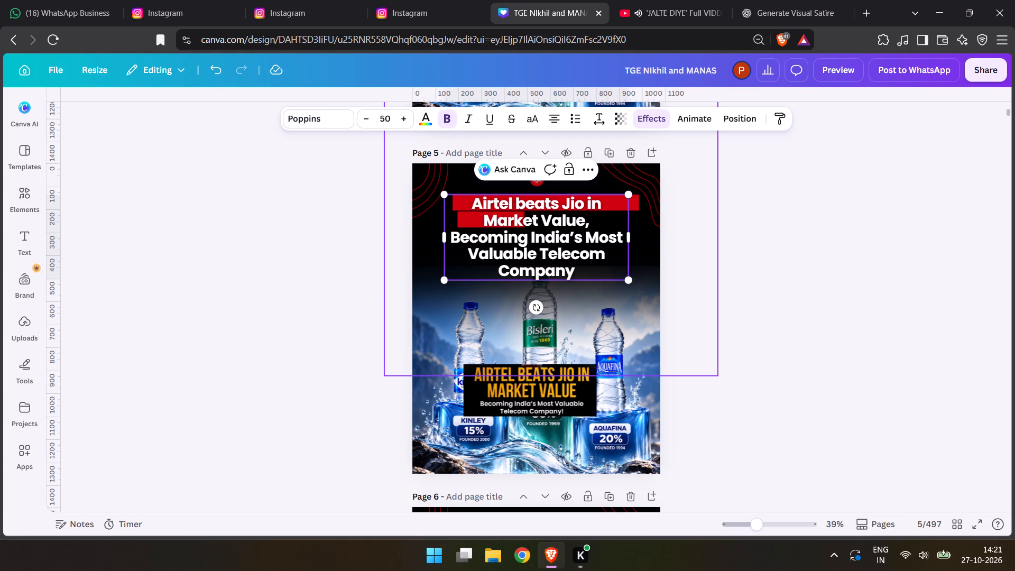
{"action": "key", "text": "shift+exclam"}
Insert a line break before "Jio" in the headline so the first line is only "Airtel beats".
{"action": "left_click", "coordinate": [585, 204]}
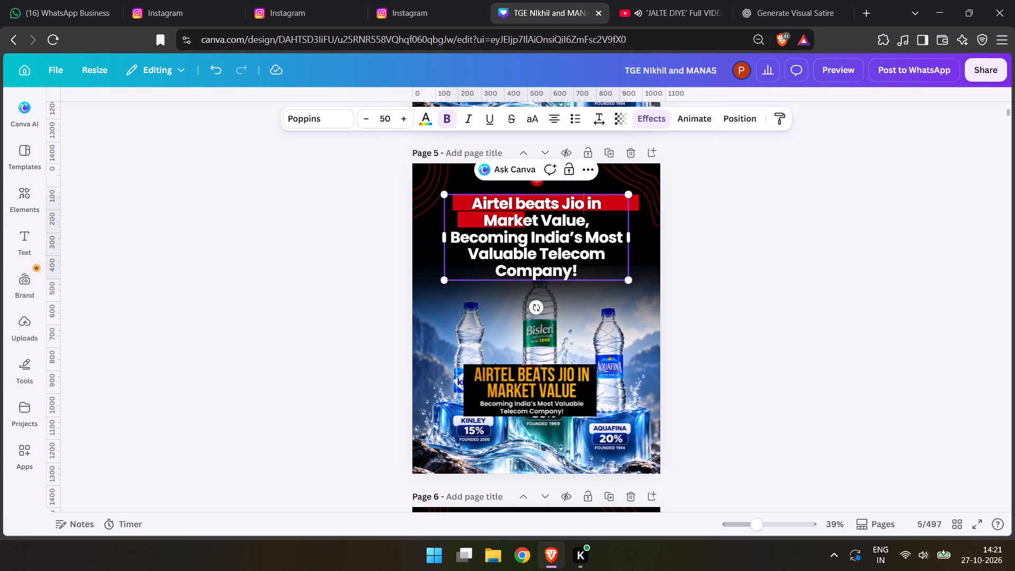
{"action": "left_click", "coordinate": [563, 201]}
{"action": "key", "text": "Return"}
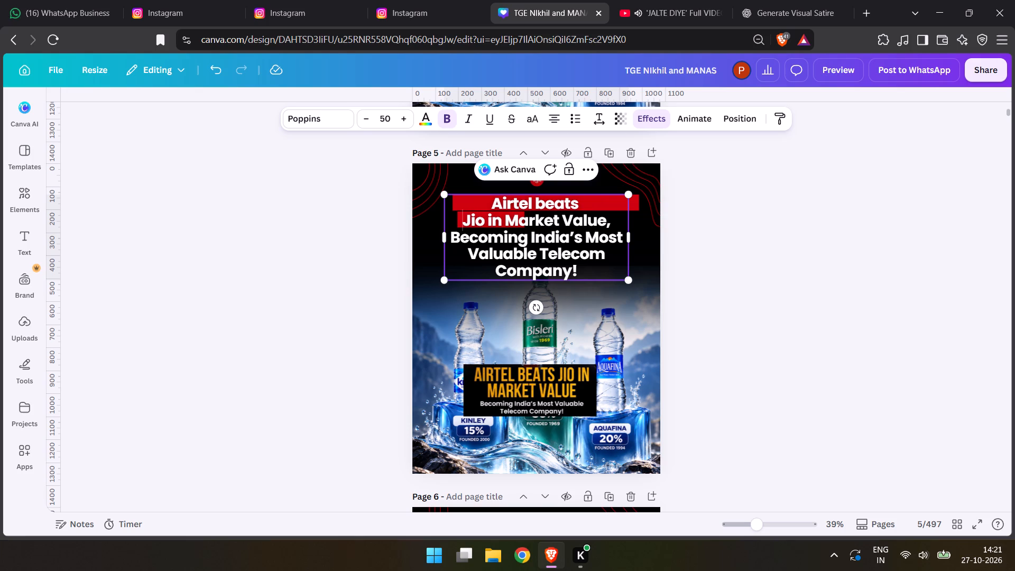
{"action": "left_click", "coordinate": [301, 291]}
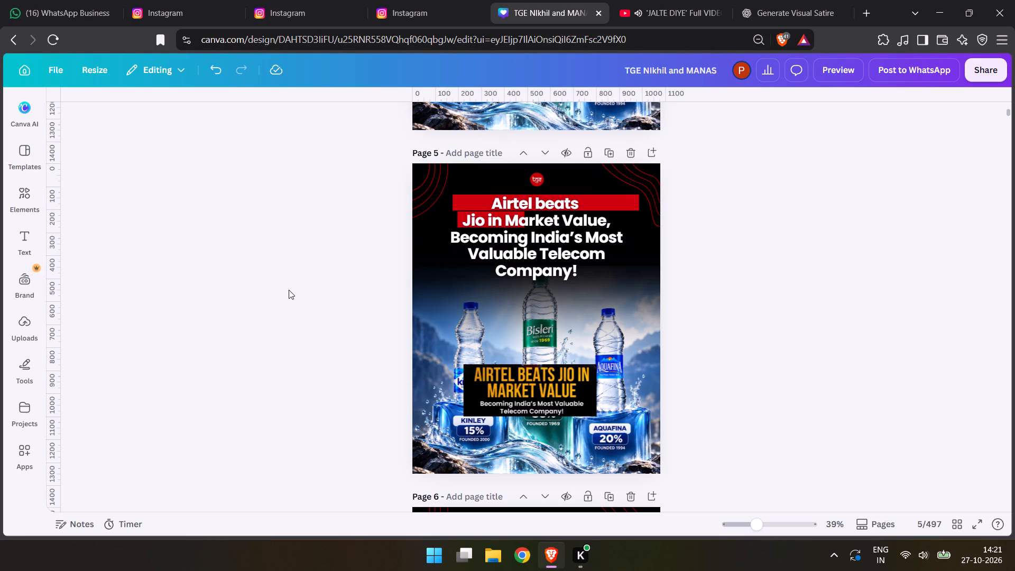
Move the long red highlight bar from behind the headline down over the bottles, above the black Airtel reference image.
{"action": "left_click", "coordinate": [554, 243]}
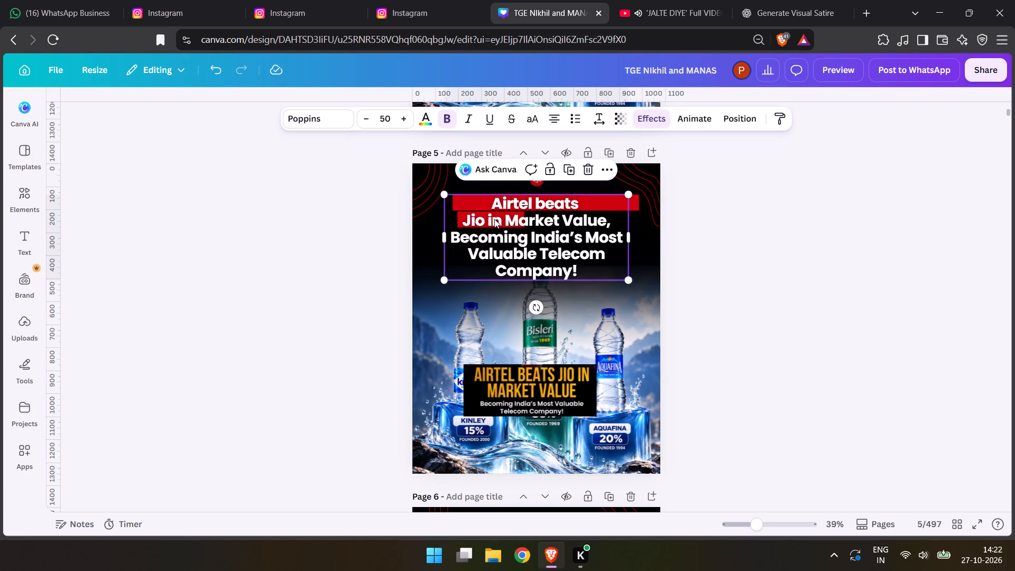
{"action": "left_click", "coordinate": [487, 216]}
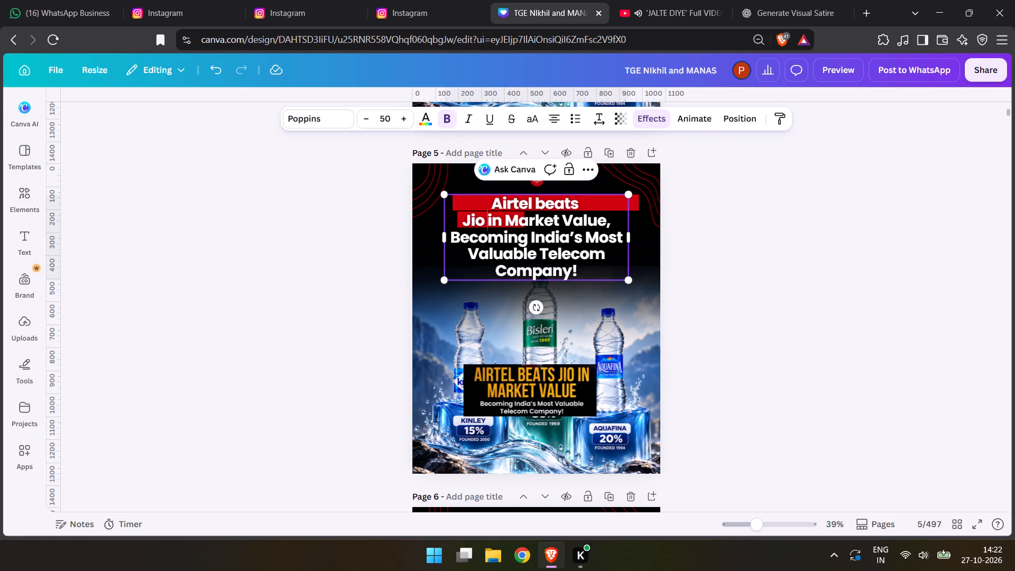
{"action": "left_click", "coordinate": [636, 205]}
{"action": "left_click_drag", "start_coordinate": [639, 206], "coordinate": [636, 345]}
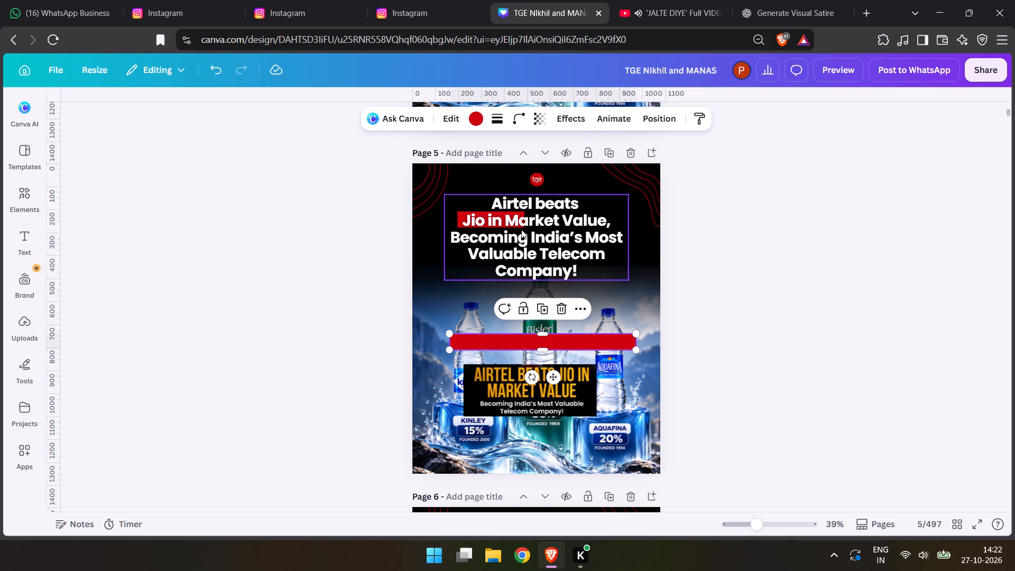
Move the short red highlight bar from behind the headline's second line down to the black Airtel reference image.
{"action": "left_click", "coordinate": [459, 214]}
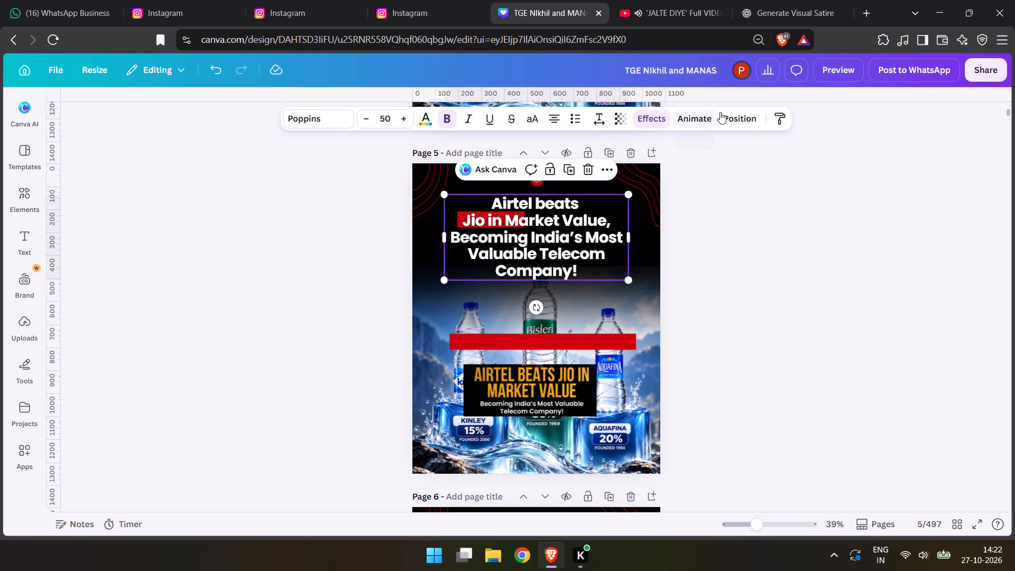
{"action": "left_click", "coordinate": [722, 114]}
{"action": "left_click", "coordinate": [216, 139]}
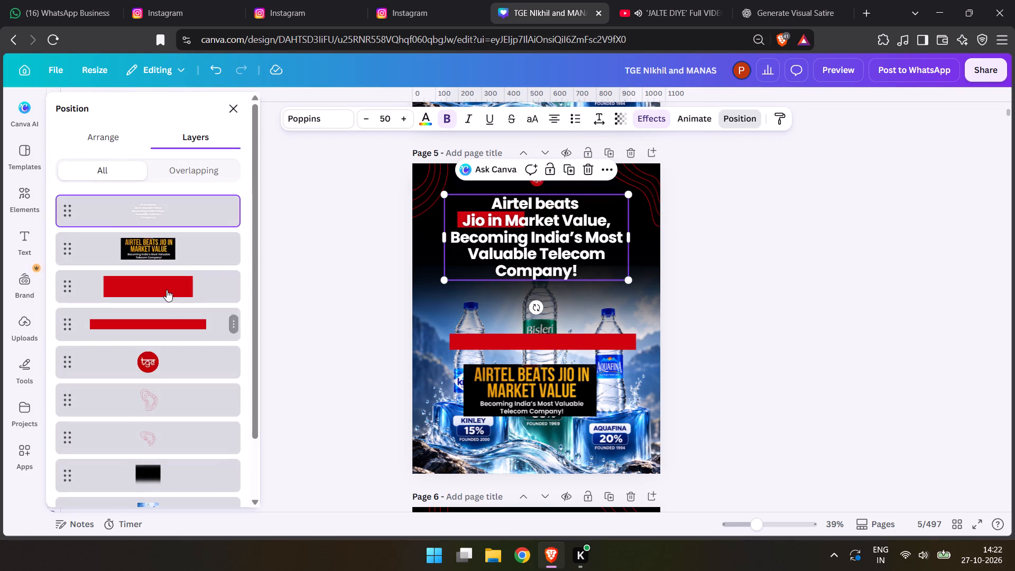
{"action": "left_click", "coordinate": [167, 290]}
{"action": "left_click_drag", "start_coordinate": [501, 252], "coordinate": [497, 424]}
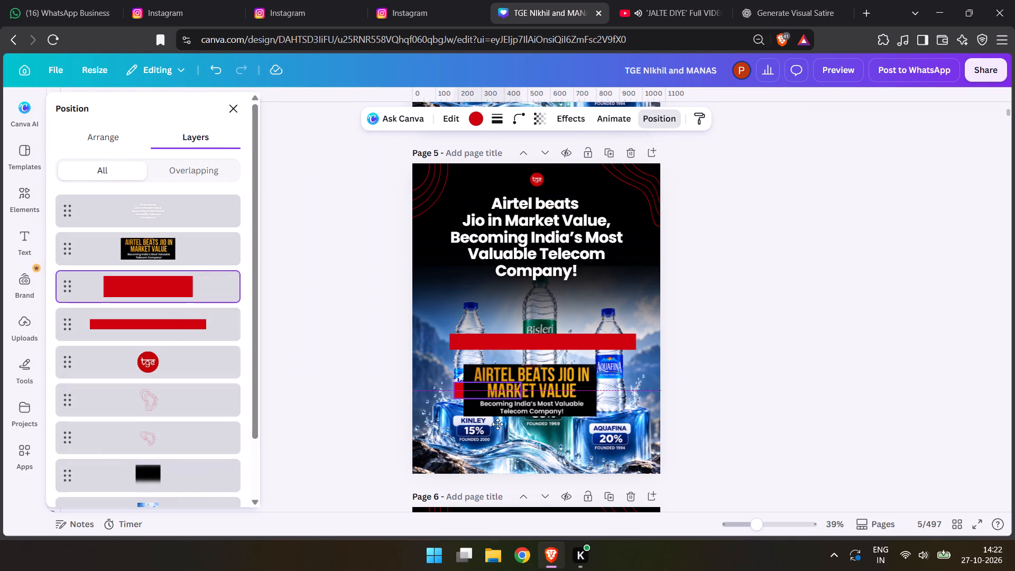
{"action": "left_click_drag", "start_coordinate": [497, 424], "coordinate": [497, 424]}
{"action": "double_click", "coordinate": [323, 286]}
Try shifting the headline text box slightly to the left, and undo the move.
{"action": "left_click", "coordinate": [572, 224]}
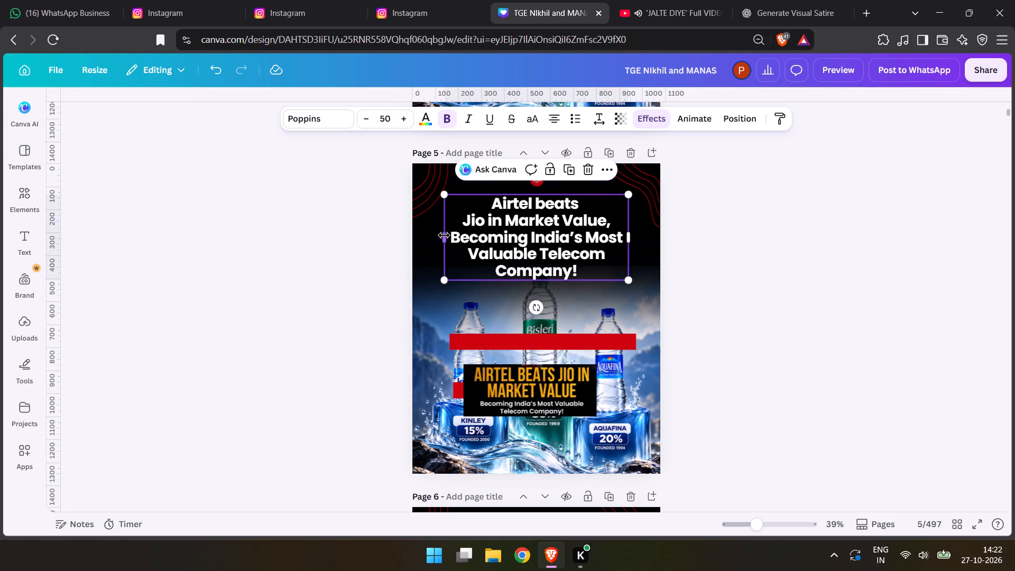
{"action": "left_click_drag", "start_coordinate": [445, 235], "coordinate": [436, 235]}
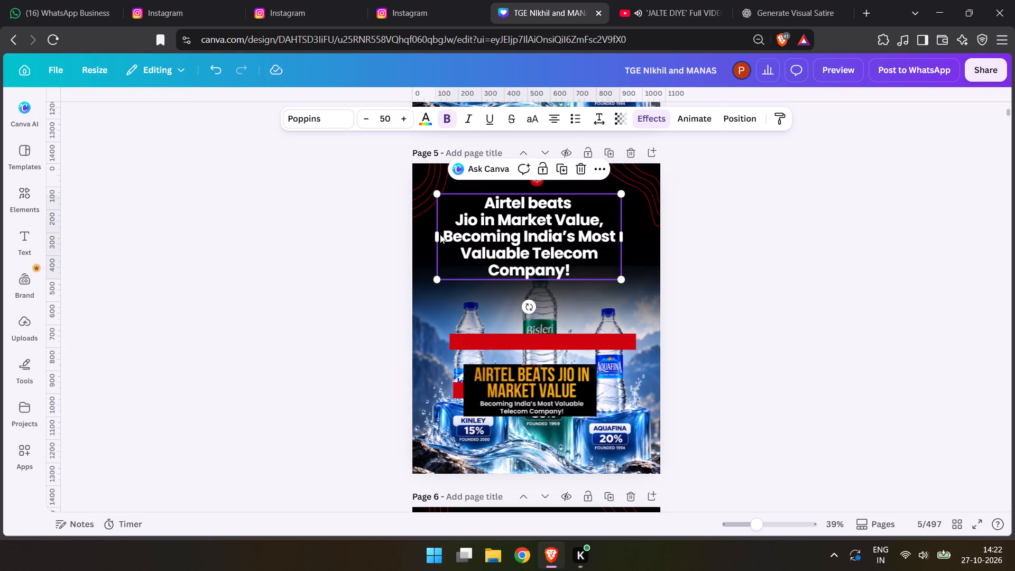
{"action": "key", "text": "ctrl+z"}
Set the headline text box's vertical position (Y) to 130 px.
{"action": "left_click", "coordinate": [737, 122]}
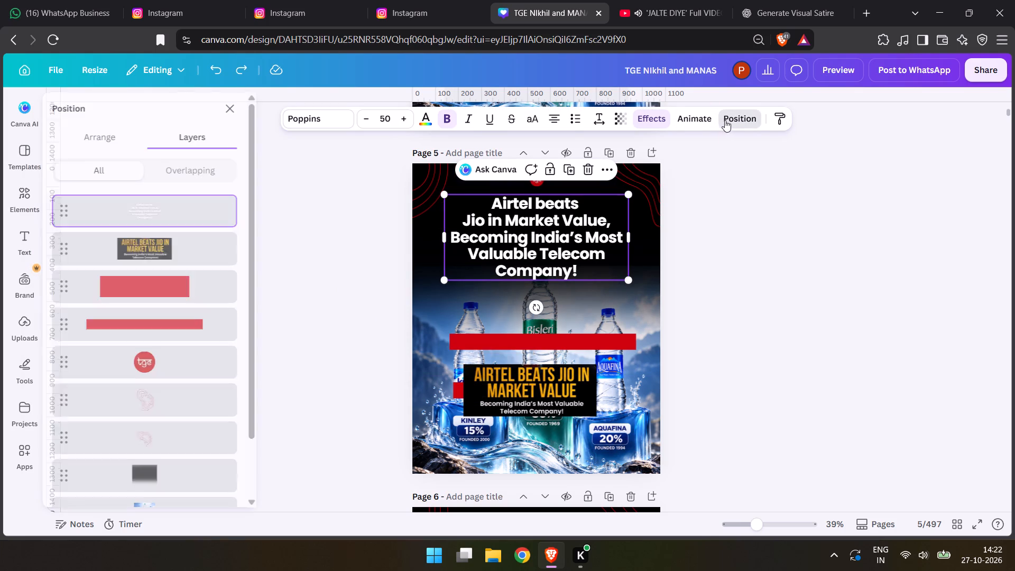
{"action": "left_click", "coordinate": [113, 131]}
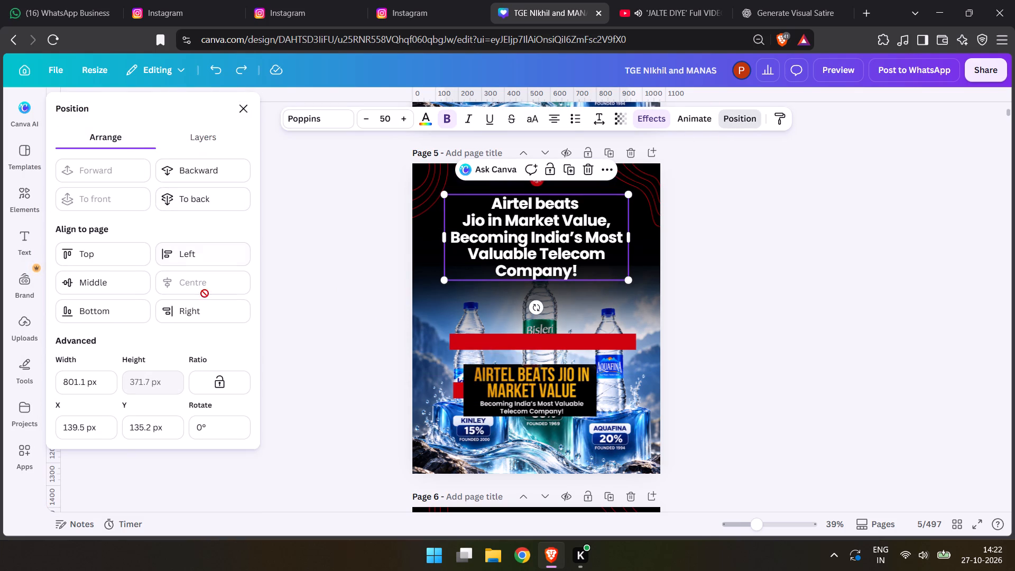
{"action": "left_click", "coordinate": [164, 423]}
{"action": "key", "text": "BackSpace"}
{"action": "key", "text": "BackSpace"}
{"action": "key", "text": "BackSpace"}
{"action": "key", "text": "BackSpace"}
{"action": "key", "text": "Page_Down"}
{"action": "key", "text": "Insert"}
{"action": "key", "text": "Return"}
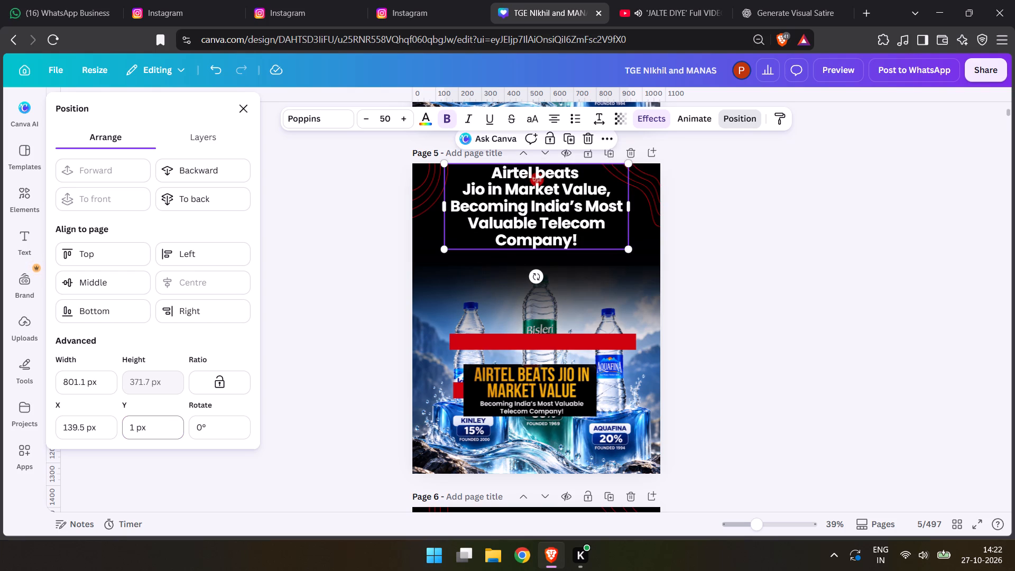
{"action": "left_click", "coordinate": [160, 419]}
{"action": "type", "text": "30"}
{"action": "key", "text": "Return"}
{"action": "double_click", "coordinate": [798, 263]}
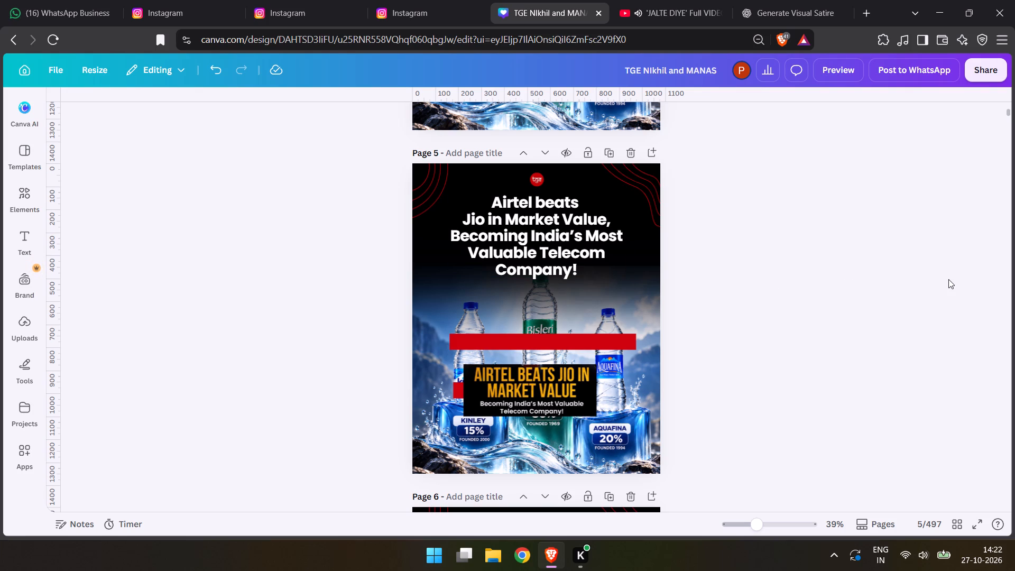
{"action": "left_click", "coordinate": [478, 219]}
{"action": "left_click", "coordinate": [252, 247]}
Move the long red bar from over the bottles behind "Airtel beats" and narrow it to fit that headline line.
{"action": "left_click_drag", "start_coordinate": [527, 338], "coordinate": [531, 309]}
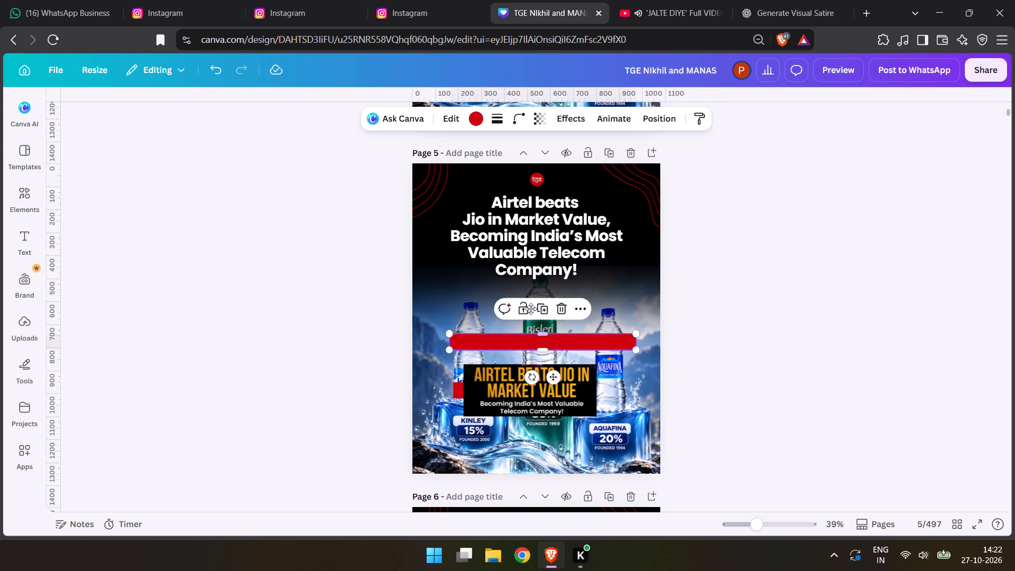
{"action": "left_click_drag", "start_coordinate": [531, 309], "coordinate": [566, 201]}
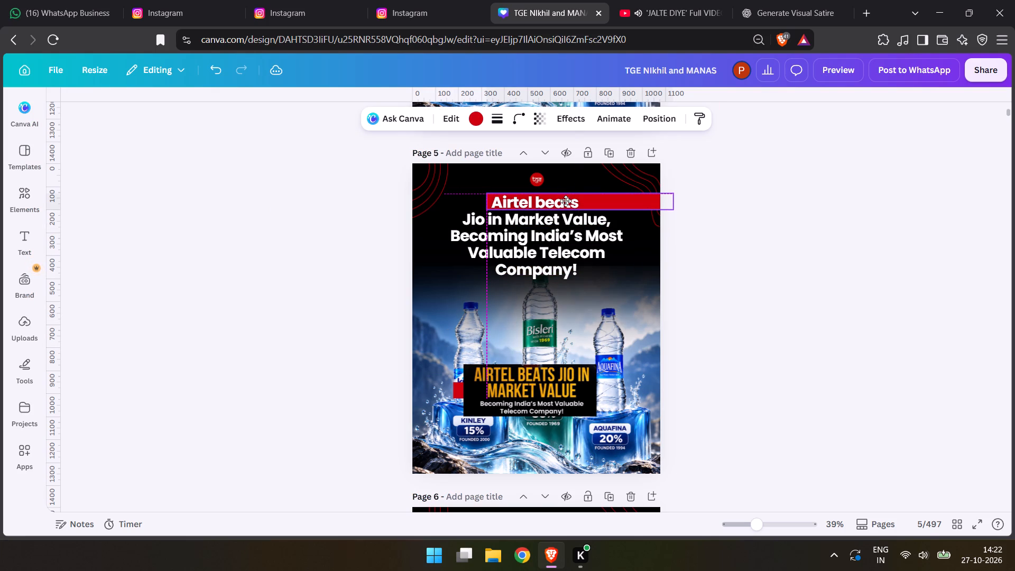
{"action": "left_click_drag", "start_coordinate": [566, 201], "coordinate": [567, 200]}
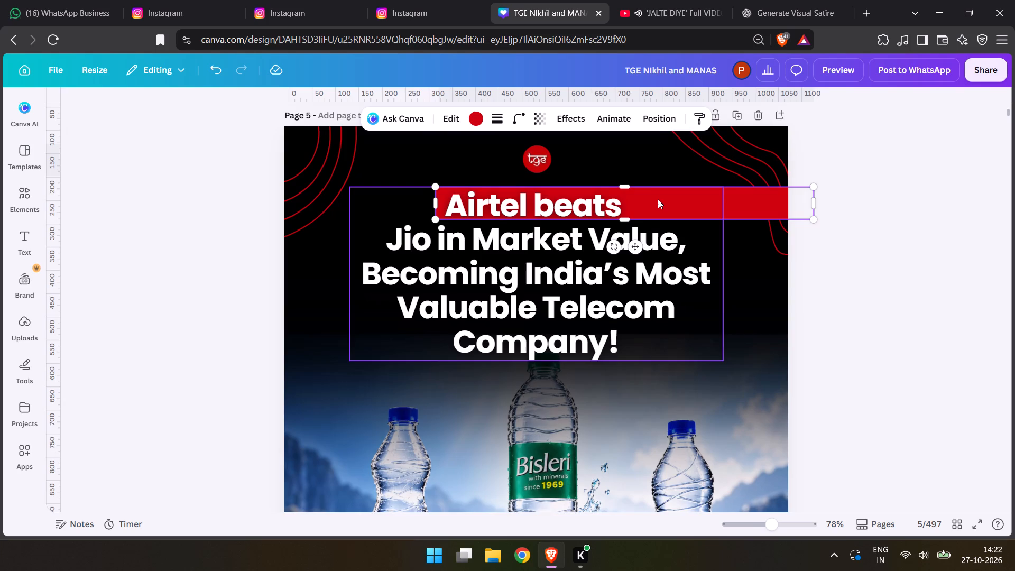
{"action": "left_click", "coordinate": [657, 204]}
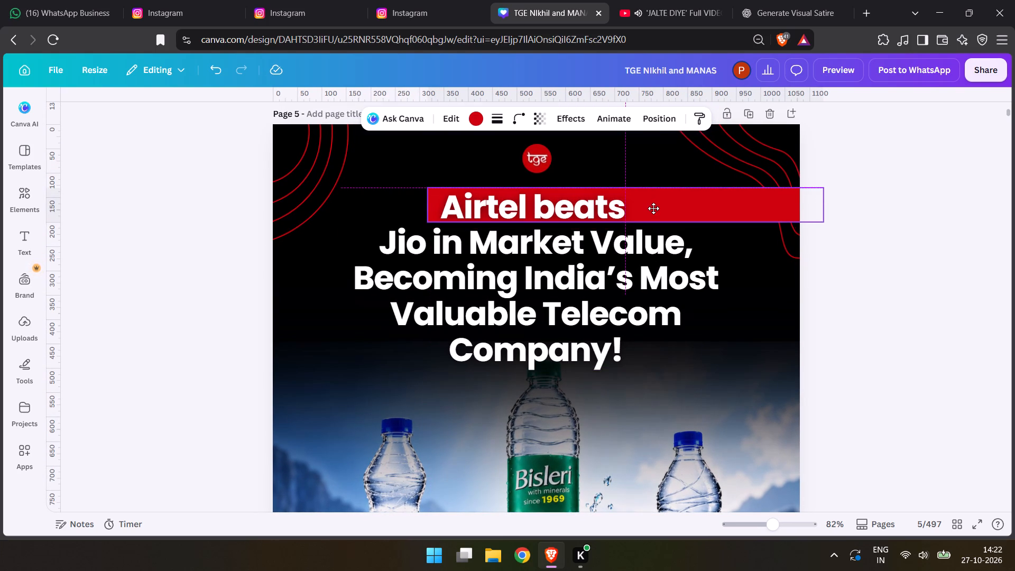
{"action": "left_click_drag", "start_coordinate": [821, 205], "coordinate": [641, 208]}
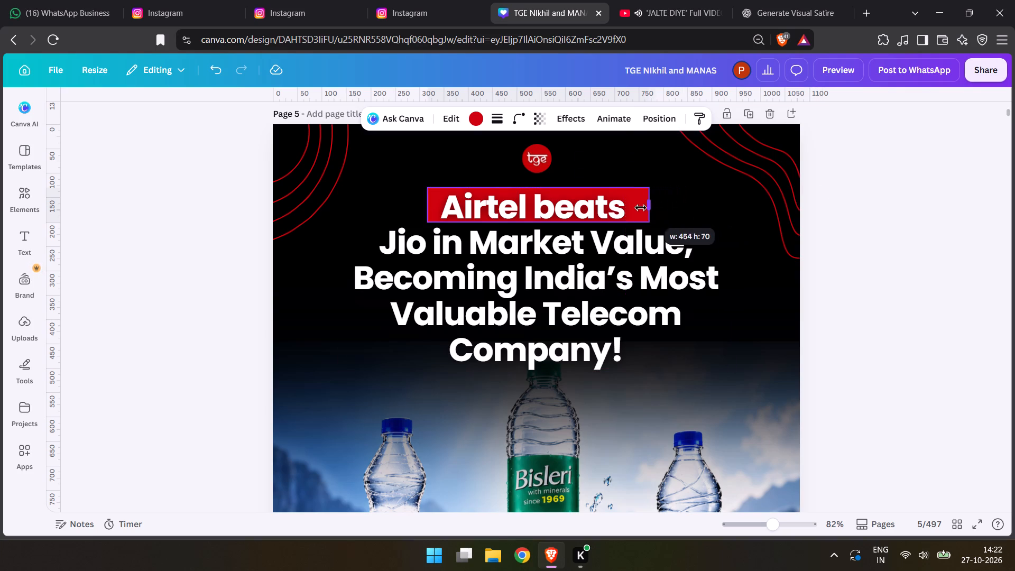
{"action": "left_click_drag", "start_coordinate": [641, 208], "coordinate": [630, 208]}
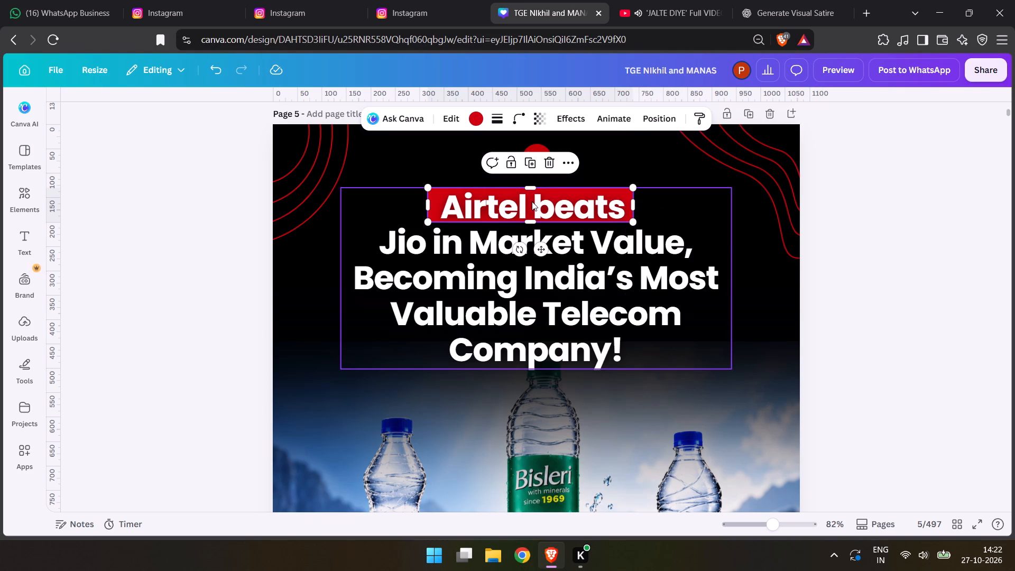
{"action": "left_click", "coordinate": [532, 201]}
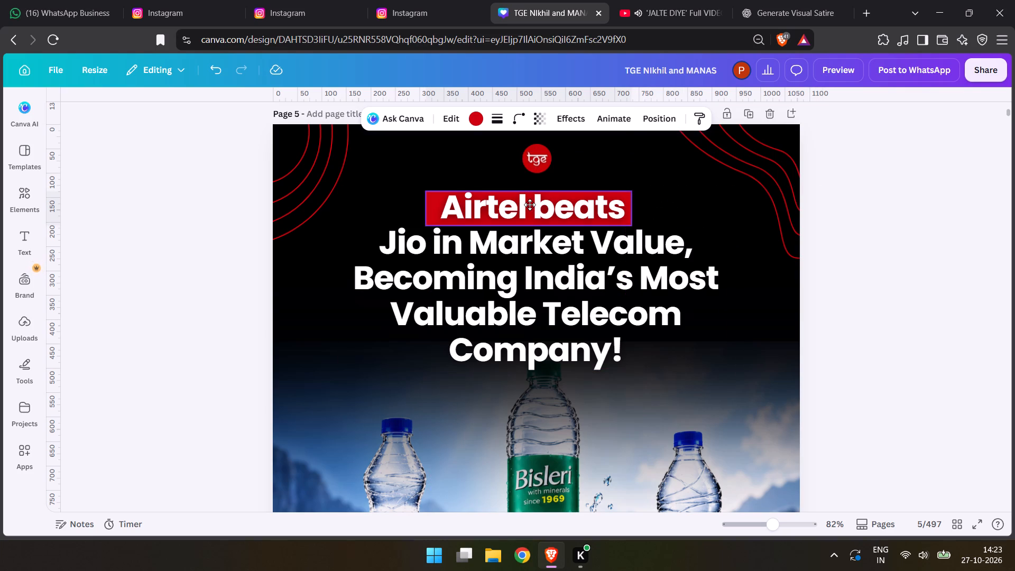
Duplicate the red bar onto the headline's second line and widen it to about 660 px to span "Jio in Market Value,".
{"action": "key", "text": "ctrl+d"}
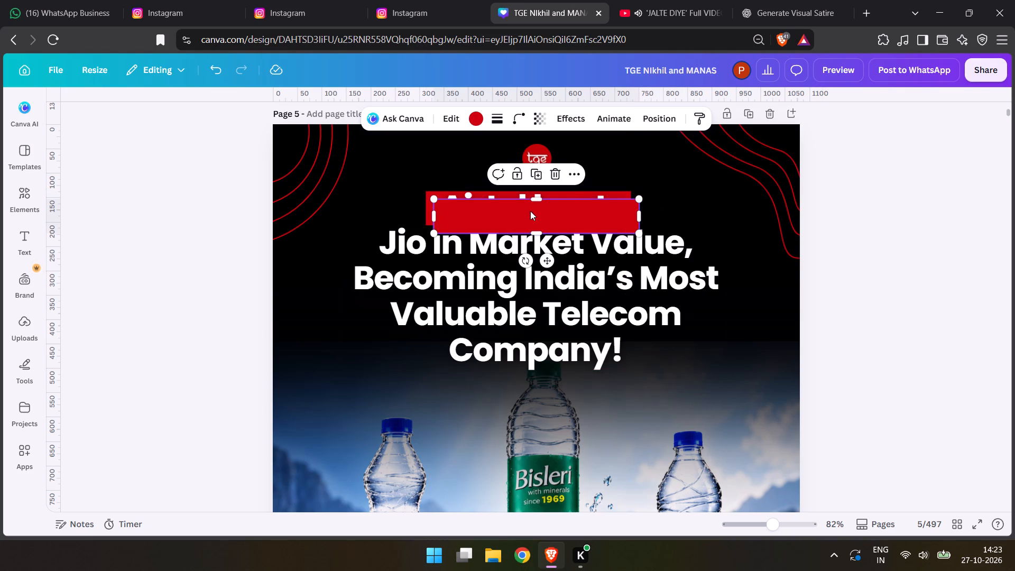
{"action": "left_click_drag", "start_coordinate": [529, 214], "coordinate": [500, 241]}
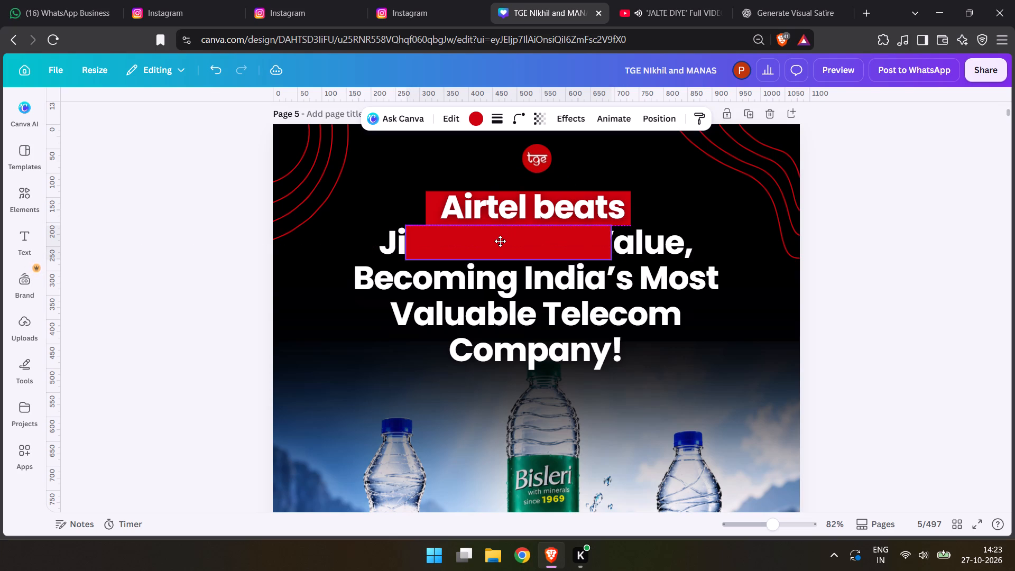
{"action": "left_click_drag", "start_coordinate": [500, 241], "coordinate": [475, 242]}
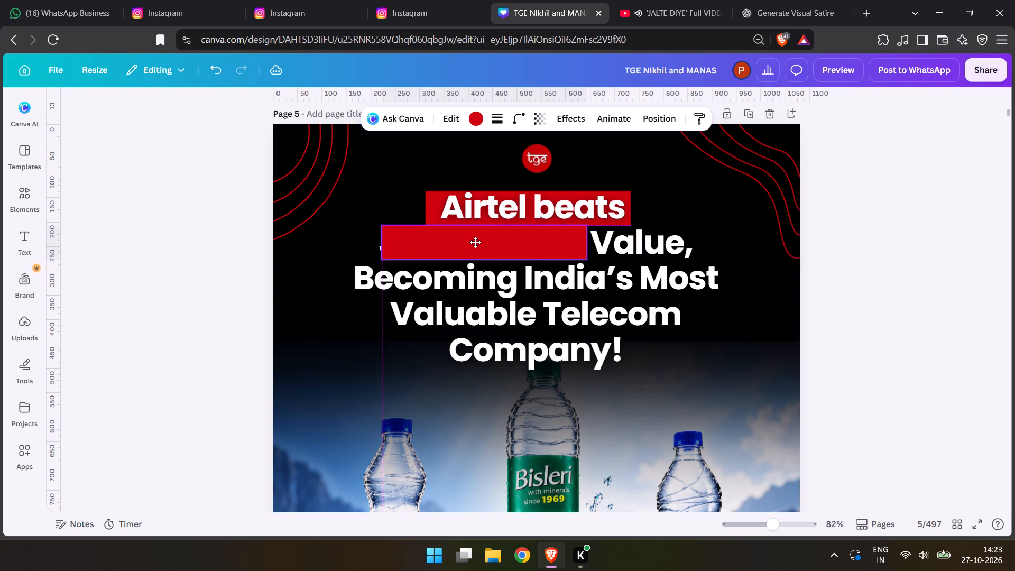
{"action": "left_click_drag", "start_coordinate": [475, 242], "coordinate": [469, 242]}
{"action": "left_click_drag", "start_coordinate": [578, 242], "coordinate": [588, 241]}
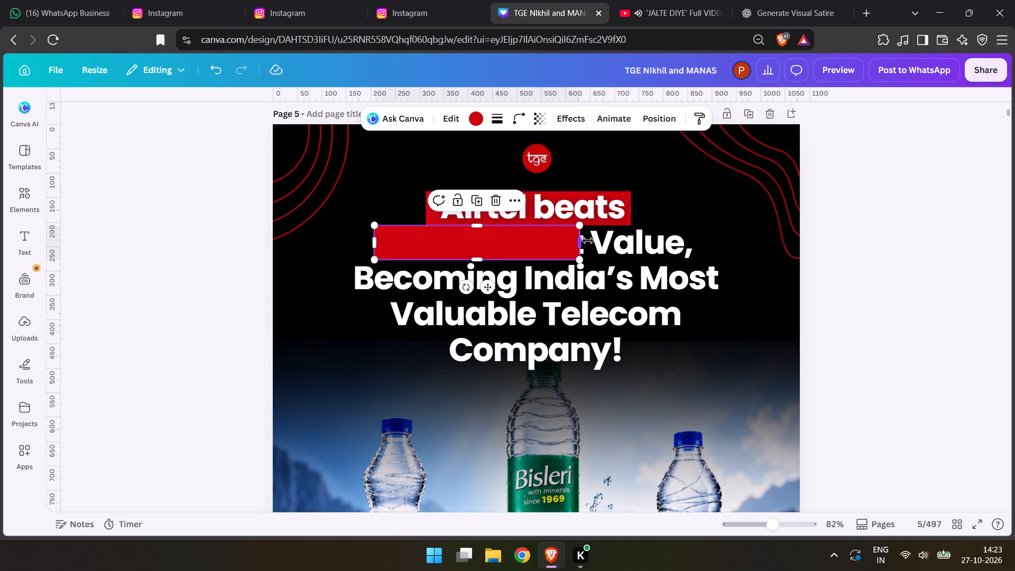
{"action": "left_click_drag", "start_coordinate": [588, 241], "coordinate": [695, 238]}
{"action": "left_click", "coordinate": [583, 238]}
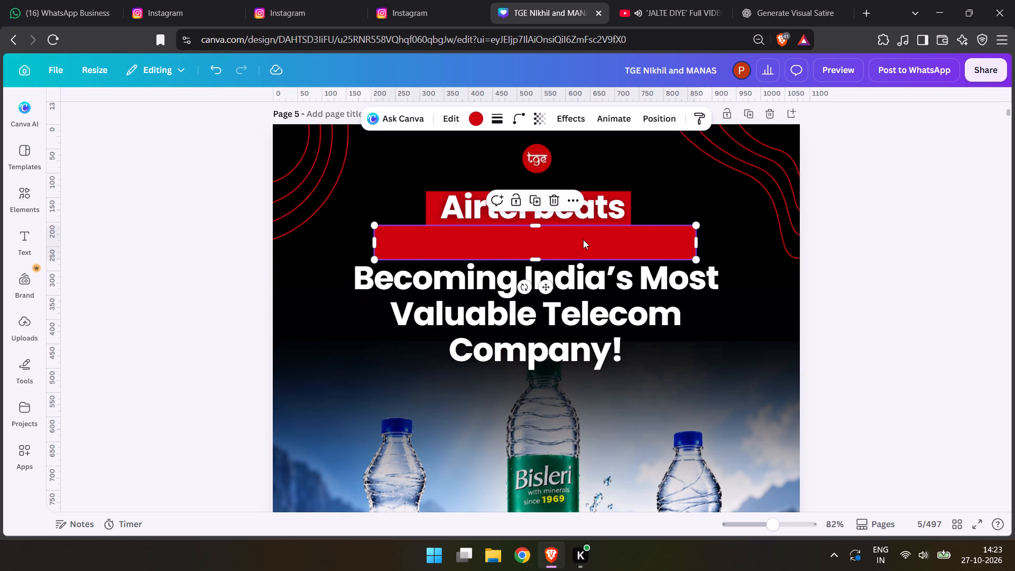
Send the second-line red bar backward so it sits behind the headline text.
{"action": "left_click", "coordinate": [453, 208]}
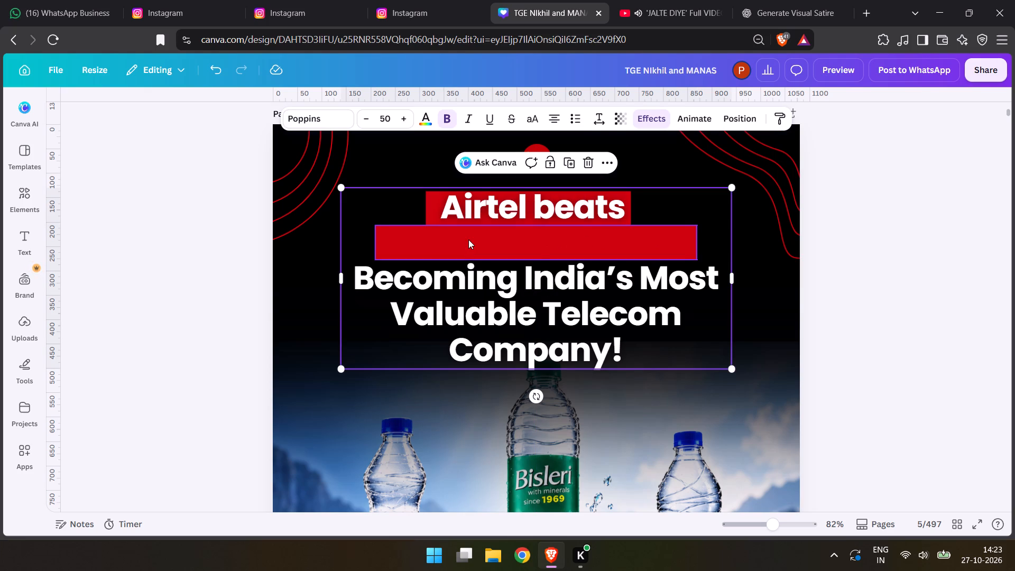
{"action": "left_click", "coordinate": [468, 240]}
{"action": "key", "text": "ctrl+bracketleft"}
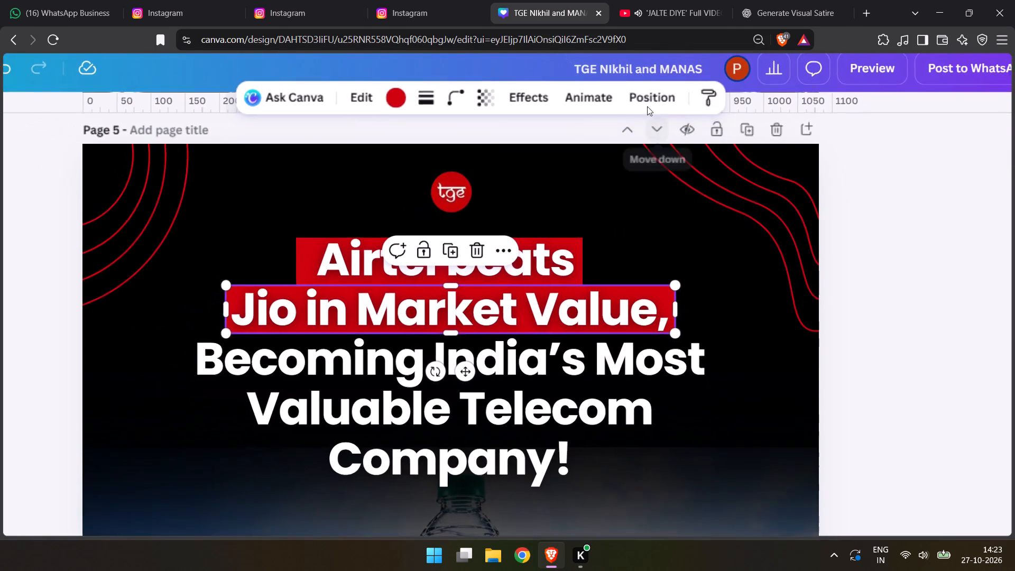
Select the "Airtel beats" red bar among the layers and shift it slightly to centre it behind the words.
{"action": "left_click", "coordinate": [647, 91]}
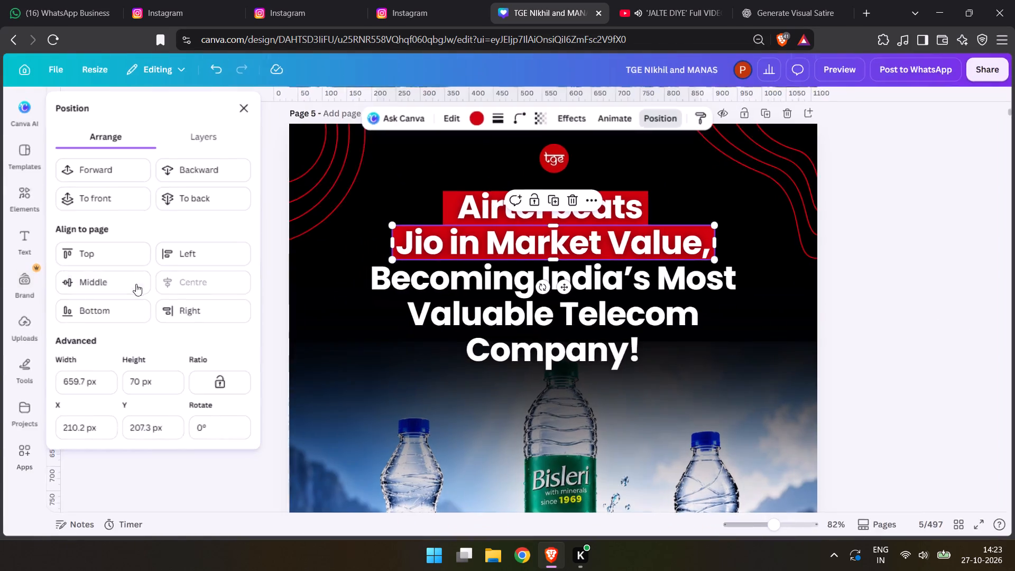
{"action": "left_click", "coordinate": [244, 109]}
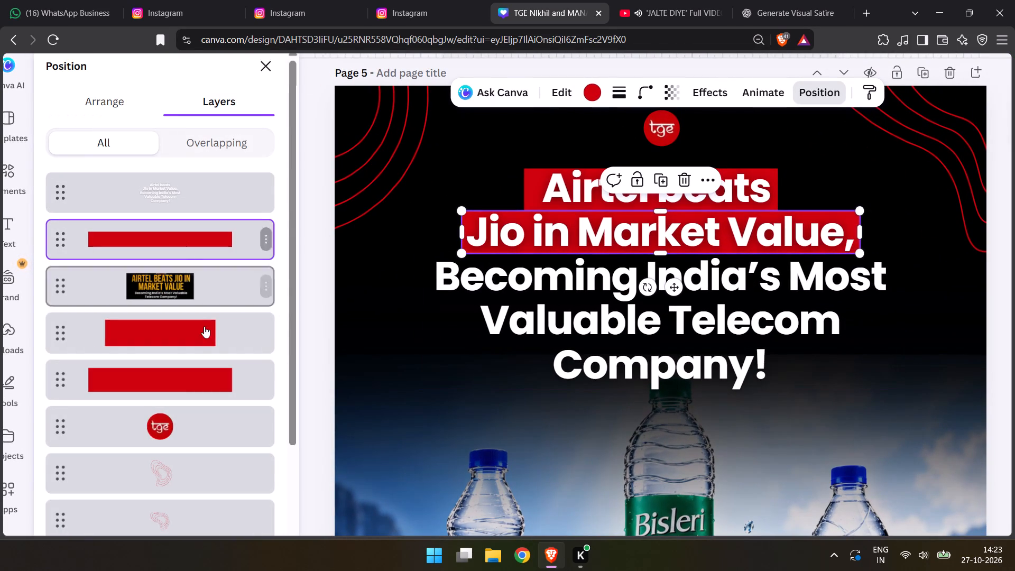
{"action": "left_click", "coordinate": [206, 335]}
{"action": "left_click", "coordinate": [216, 365]}
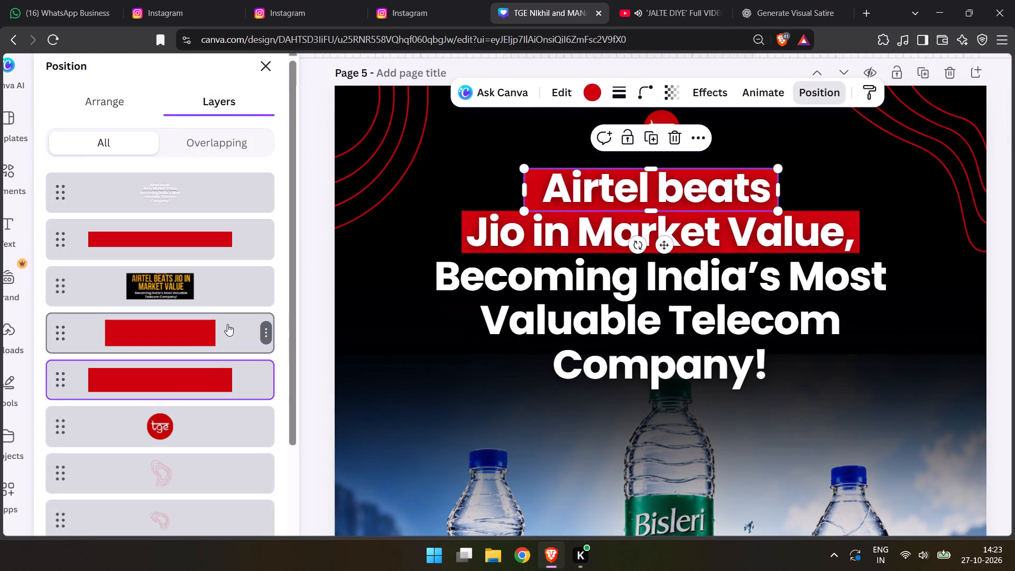
{"action": "left_click", "coordinate": [533, 194]}
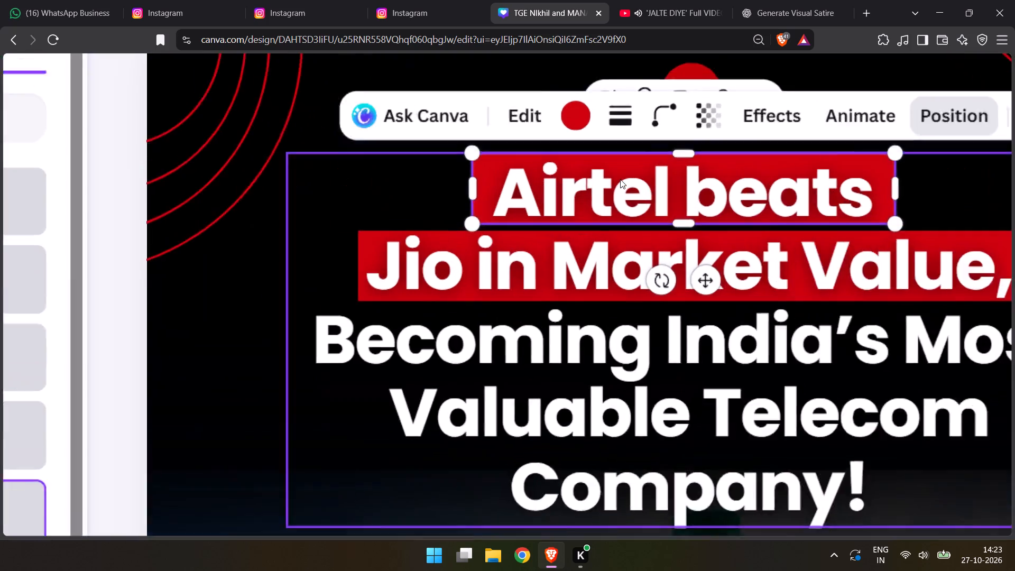
{"action": "left_click", "coordinate": [707, 219]}
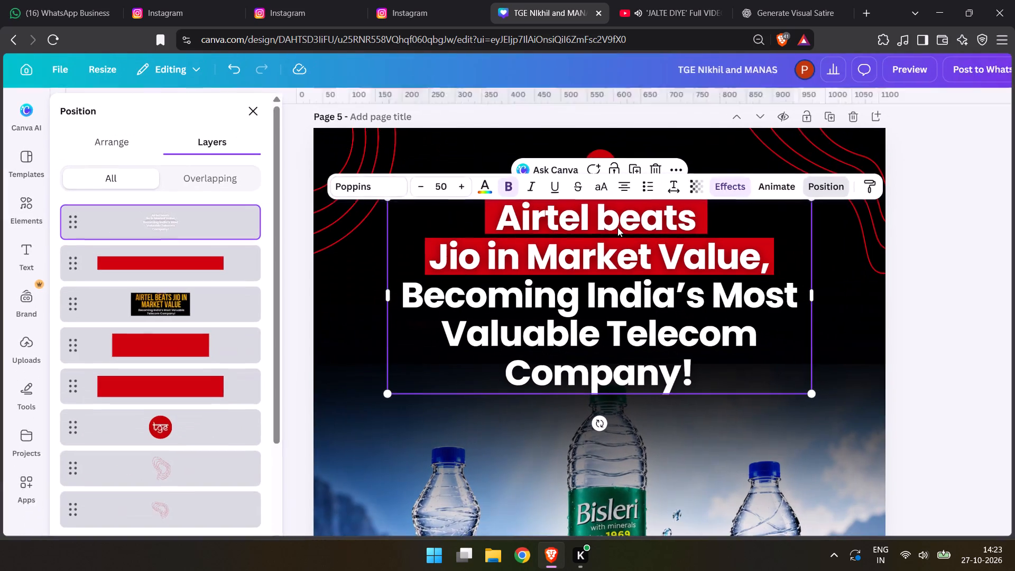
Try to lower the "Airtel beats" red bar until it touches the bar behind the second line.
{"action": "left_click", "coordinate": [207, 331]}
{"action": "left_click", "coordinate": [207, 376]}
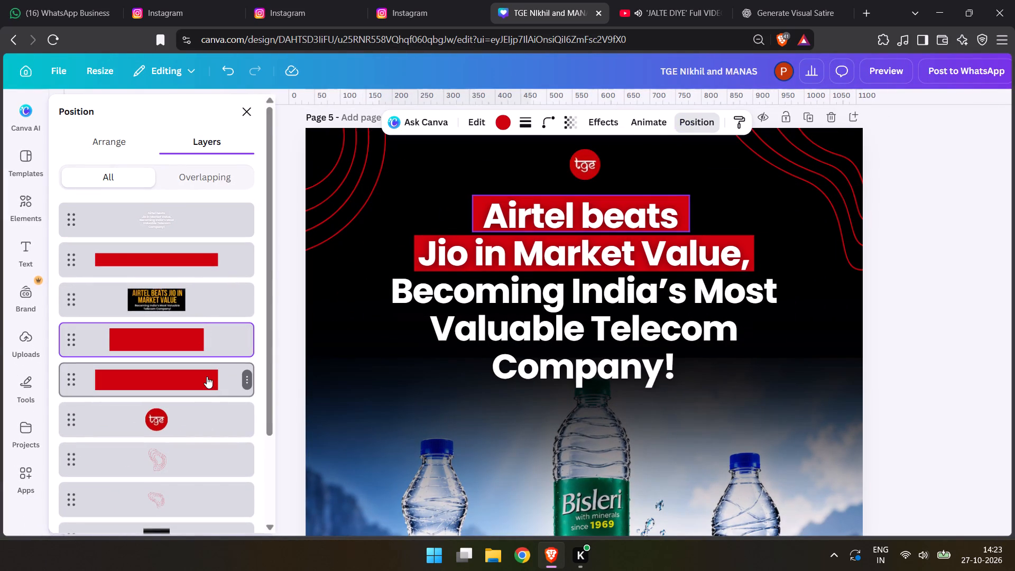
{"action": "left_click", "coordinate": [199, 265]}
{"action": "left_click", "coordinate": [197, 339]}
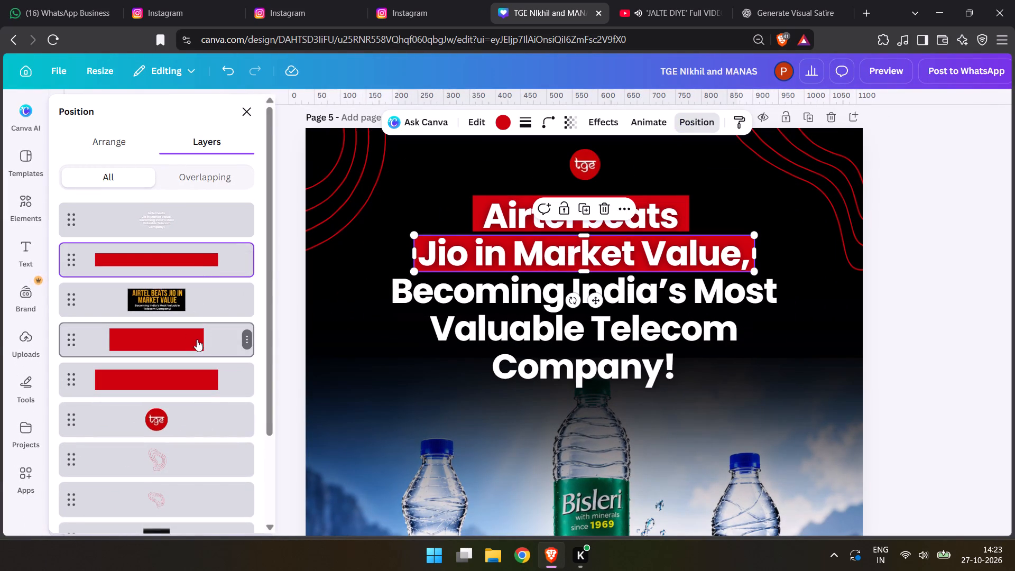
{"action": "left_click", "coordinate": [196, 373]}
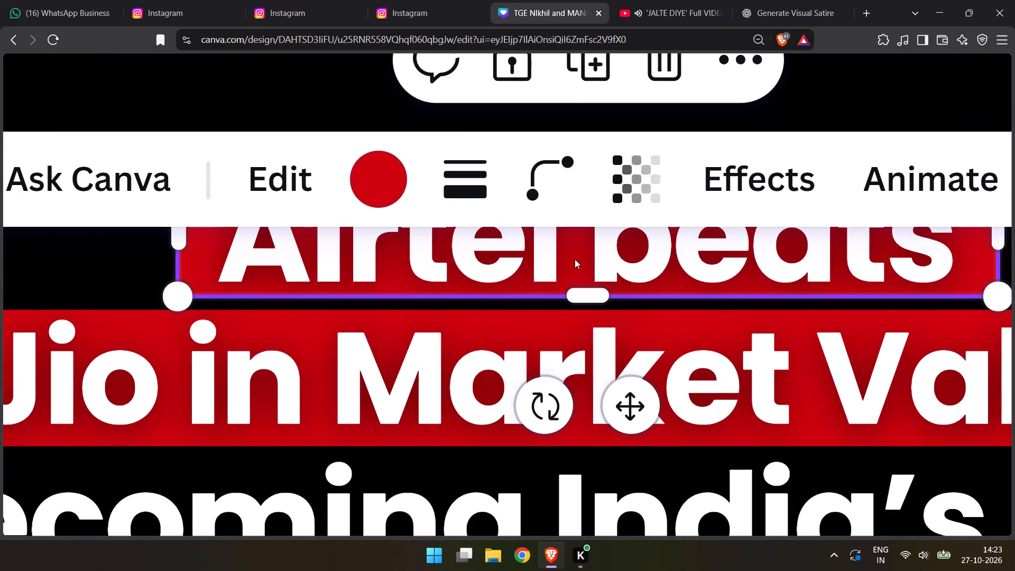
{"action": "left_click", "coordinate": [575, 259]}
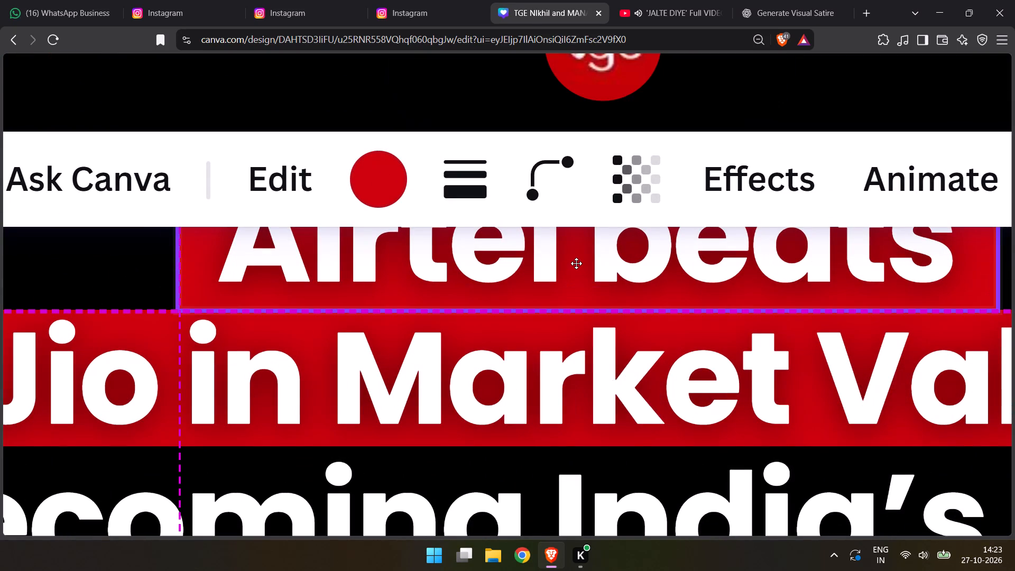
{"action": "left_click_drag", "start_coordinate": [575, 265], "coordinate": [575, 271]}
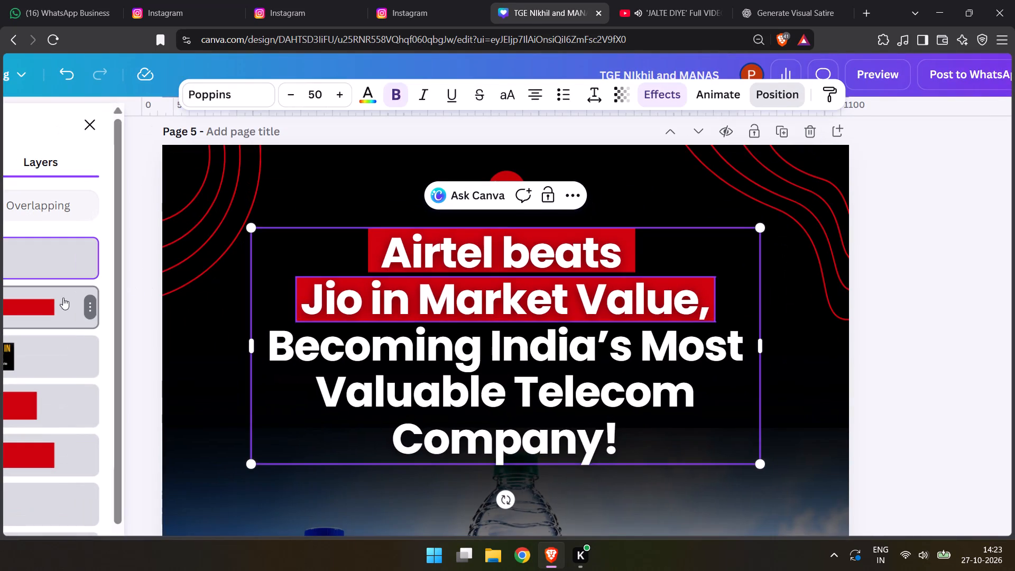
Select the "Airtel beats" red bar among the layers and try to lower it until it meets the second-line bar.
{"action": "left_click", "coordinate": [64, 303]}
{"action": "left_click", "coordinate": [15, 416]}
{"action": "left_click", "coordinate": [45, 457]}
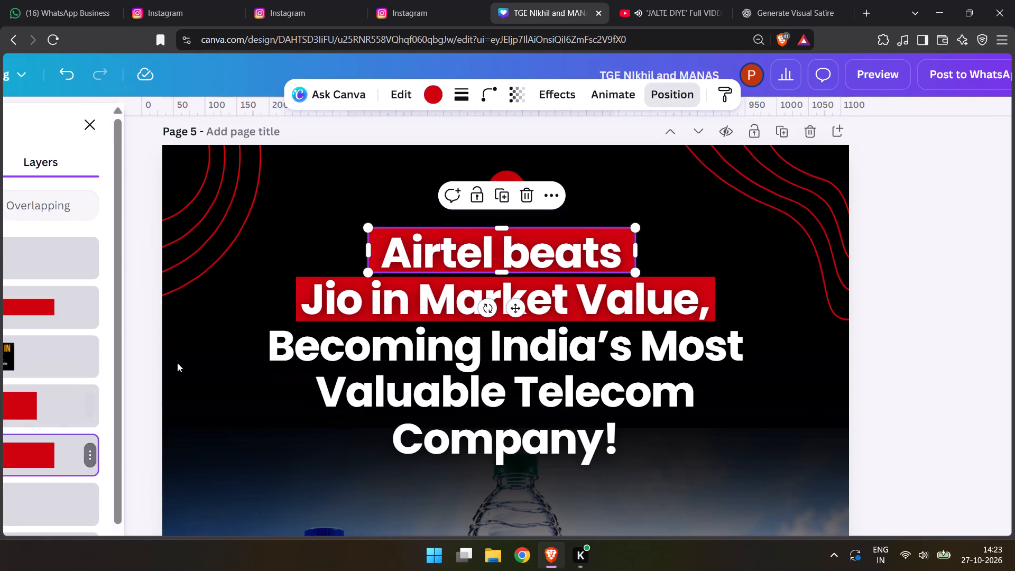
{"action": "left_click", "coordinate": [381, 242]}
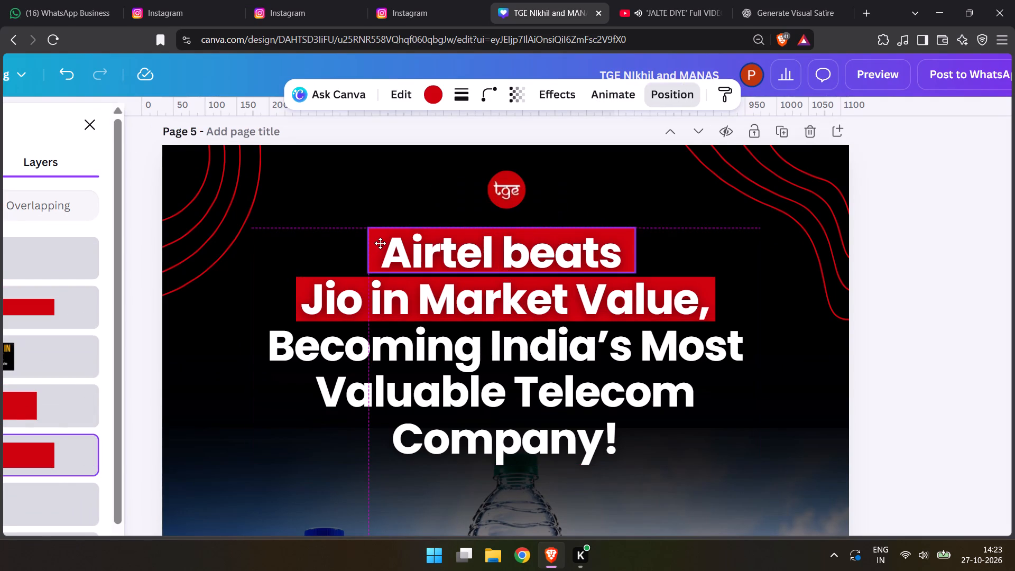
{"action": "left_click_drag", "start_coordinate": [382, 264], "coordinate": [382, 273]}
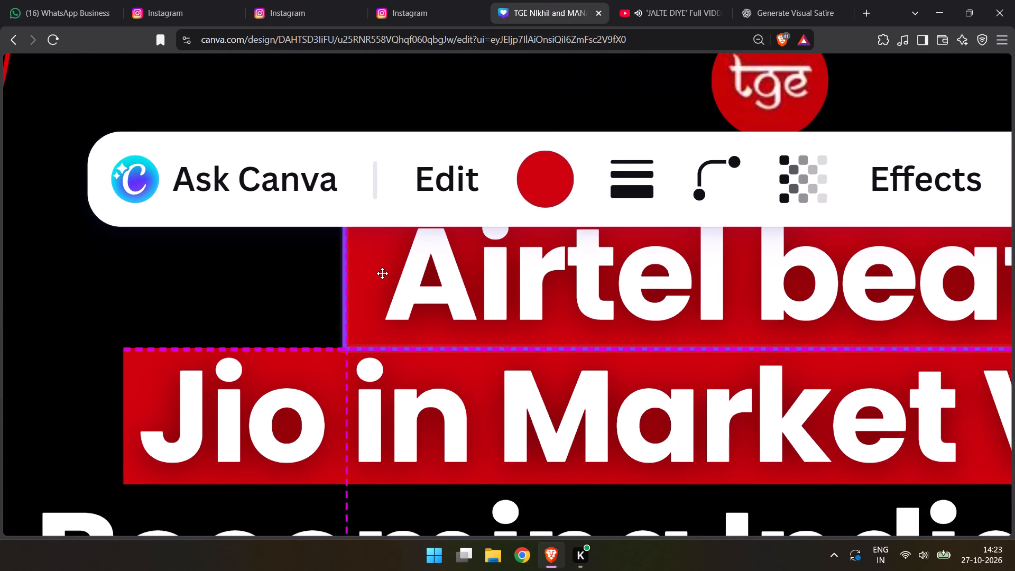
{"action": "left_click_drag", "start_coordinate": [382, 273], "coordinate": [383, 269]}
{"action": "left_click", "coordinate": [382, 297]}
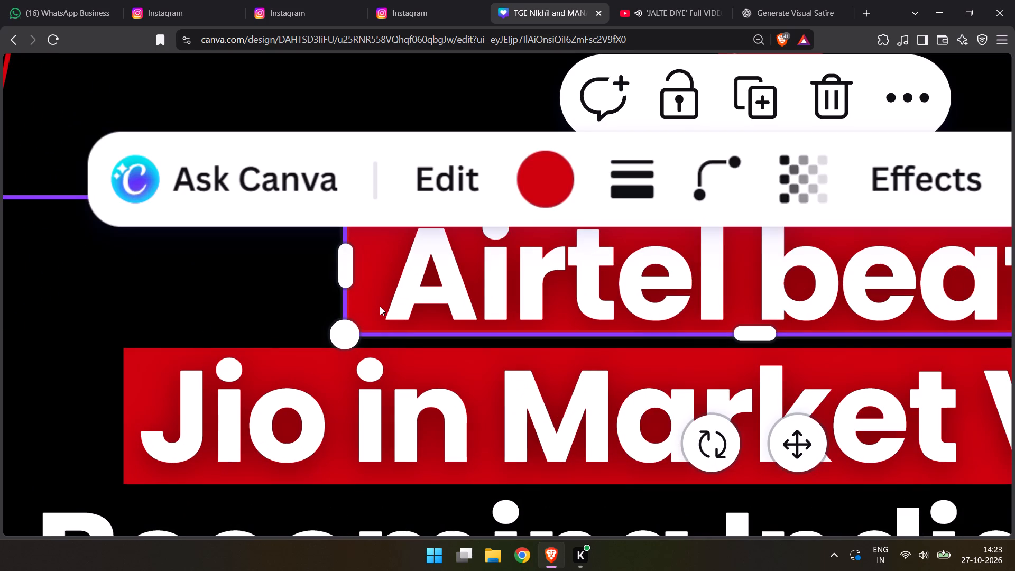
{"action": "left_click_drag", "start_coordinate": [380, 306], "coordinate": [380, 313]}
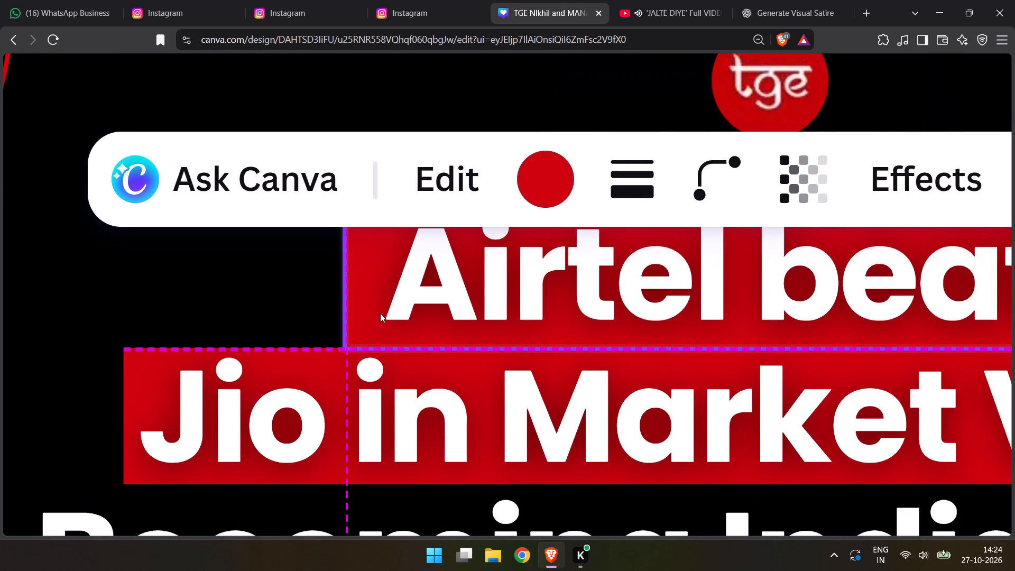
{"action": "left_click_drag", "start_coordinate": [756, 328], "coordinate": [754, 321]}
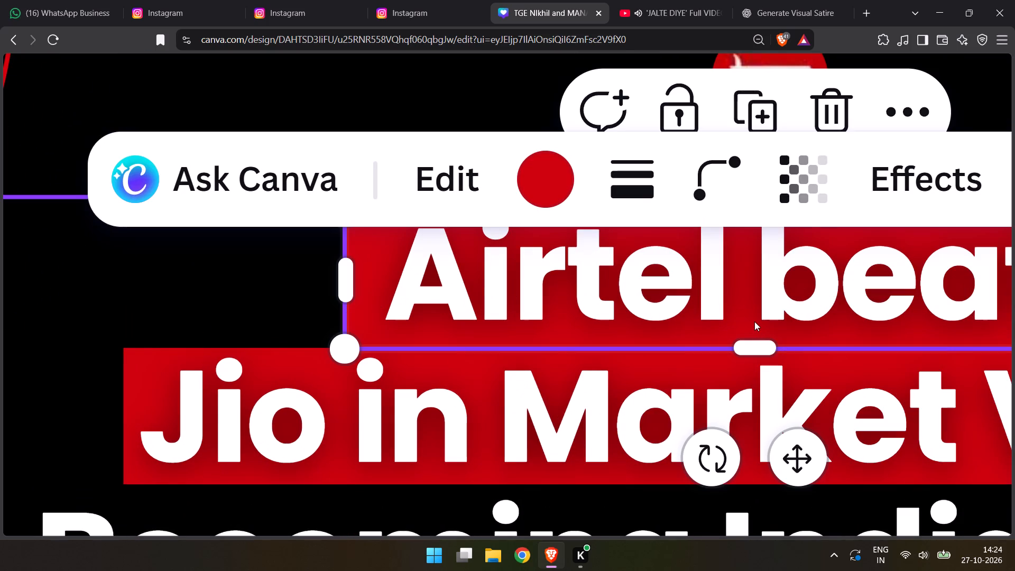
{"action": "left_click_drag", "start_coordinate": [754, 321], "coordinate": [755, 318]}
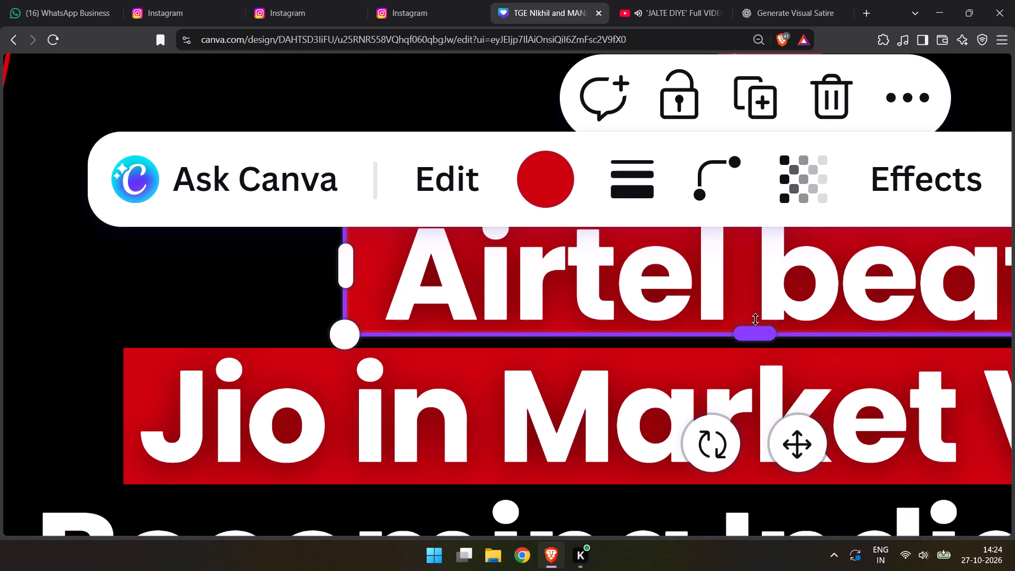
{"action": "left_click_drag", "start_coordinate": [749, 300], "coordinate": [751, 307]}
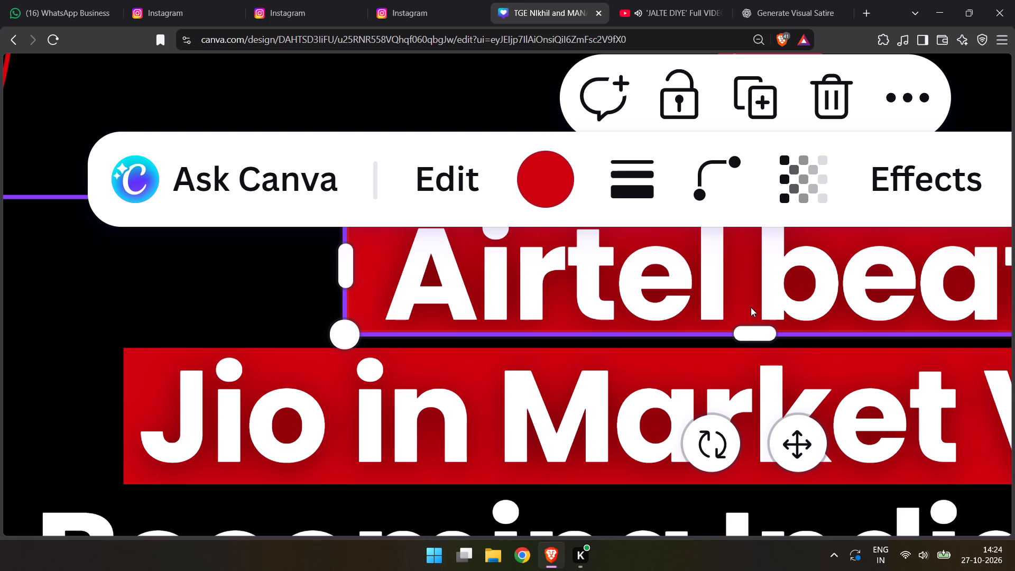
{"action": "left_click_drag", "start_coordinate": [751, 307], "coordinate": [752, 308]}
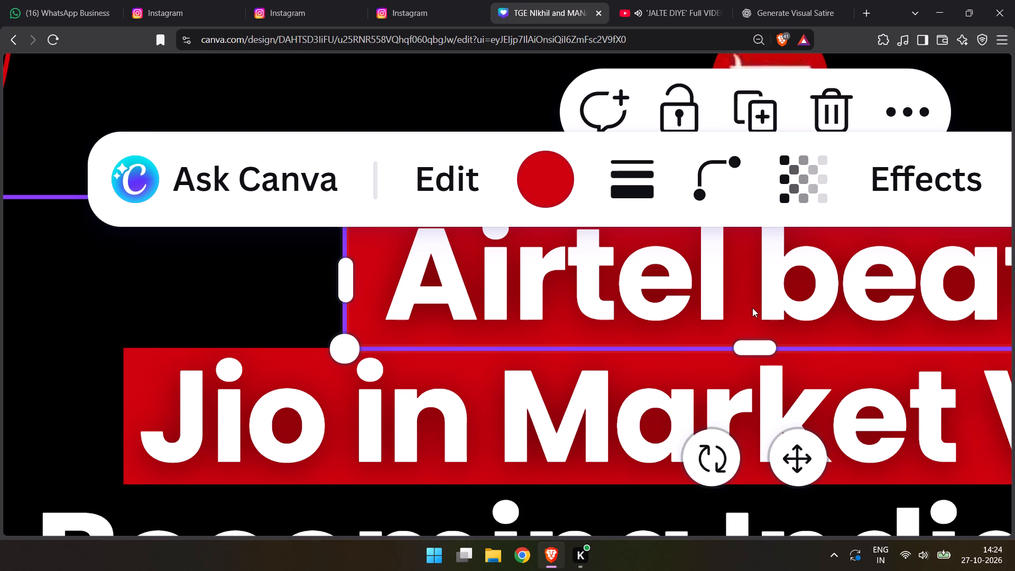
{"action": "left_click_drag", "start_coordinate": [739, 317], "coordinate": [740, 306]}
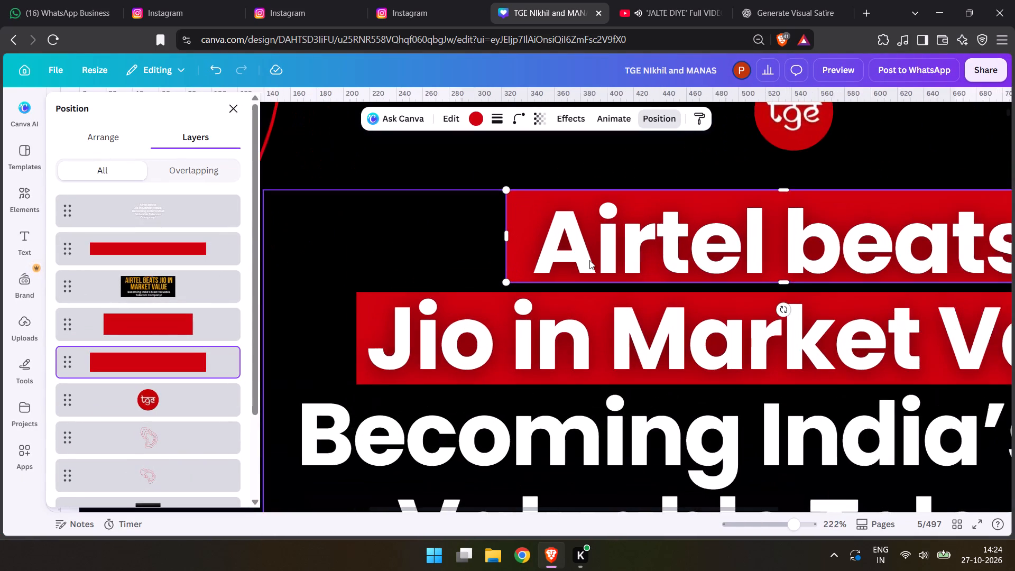
{"action": "left_click_drag", "start_coordinate": [529, 252], "coordinate": [527, 274]}
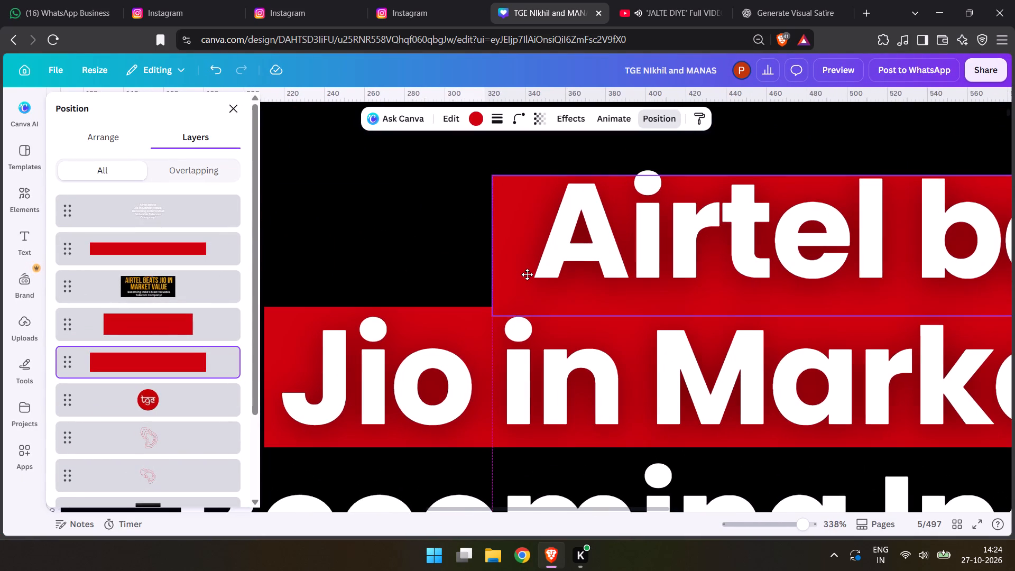
{"action": "left_click_drag", "start_coordinate": [527, 274], "coordinate": [510, 274]}
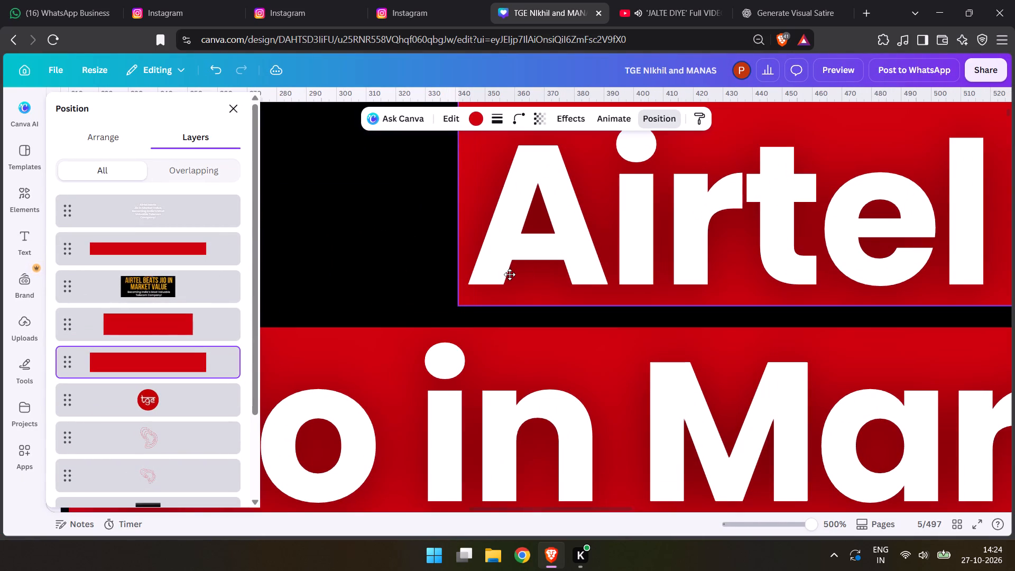
{"action": "left_click_drag", "start_coordinate": [510, 274], "coordinate": [509, 284]}
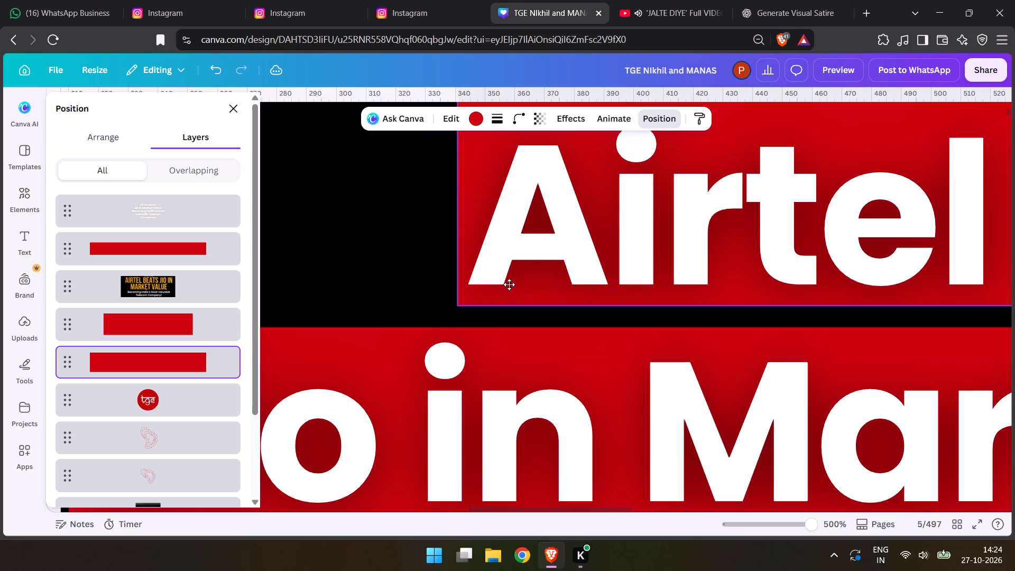
{"action": "left_click_drag", "start_coordinate": [509, 284], "coordinate": [517, 298]}
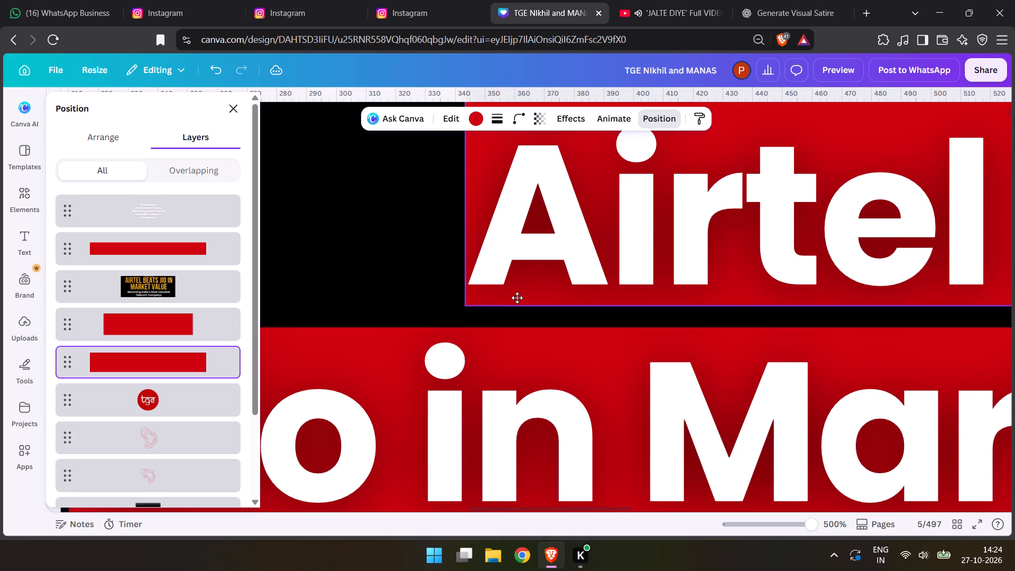
{"action": "left_click_drag", "start_coordinate": [517, 298], "coordinate": [516, 285]}
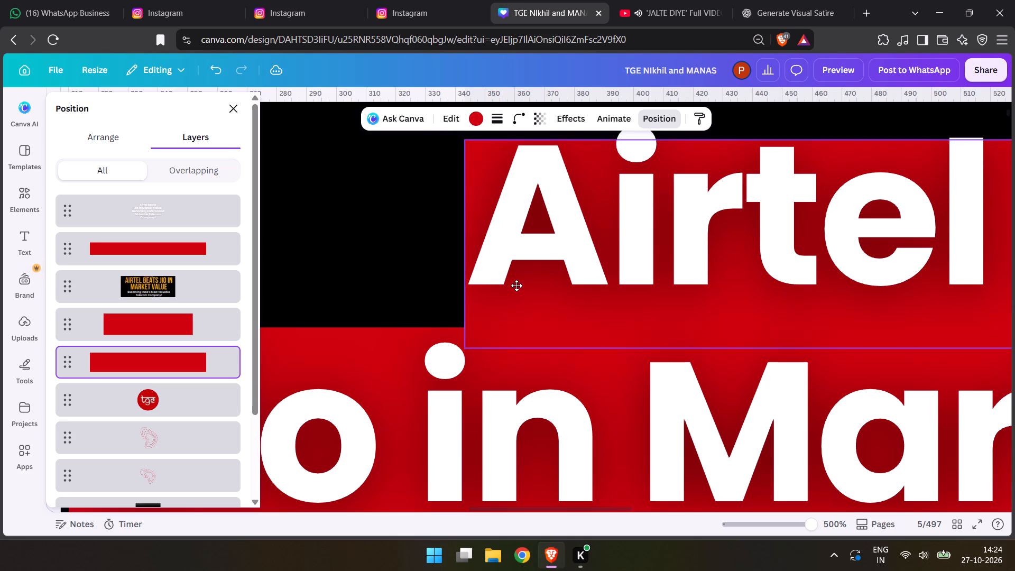
{"action": "left_click_drag", "start_coordinate": [516, 285], "coordinate": [516, 273]}
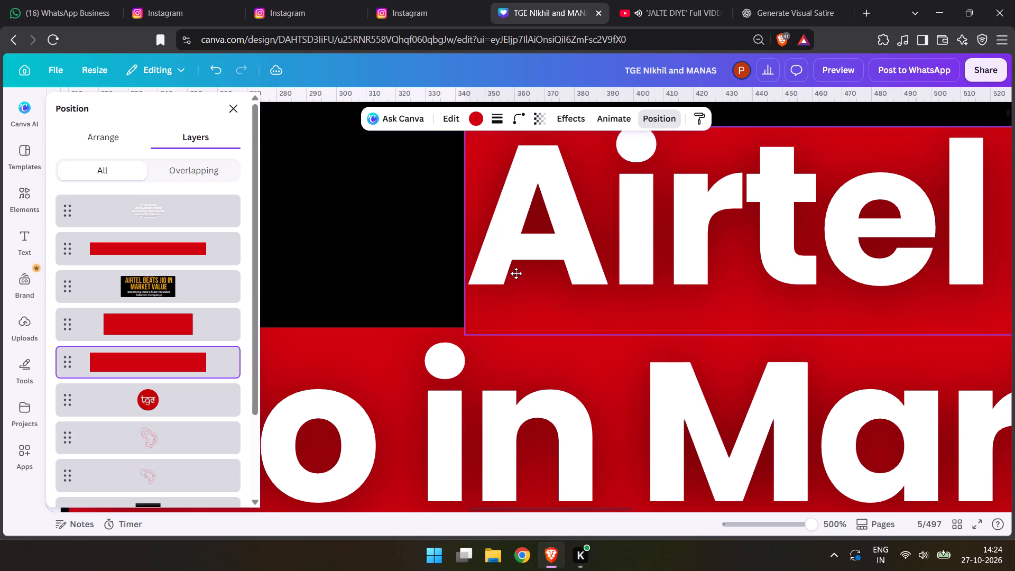
{"action": "left_click_drag", "start_coordinate": [516, 273], "coordinate": [518, 260]}
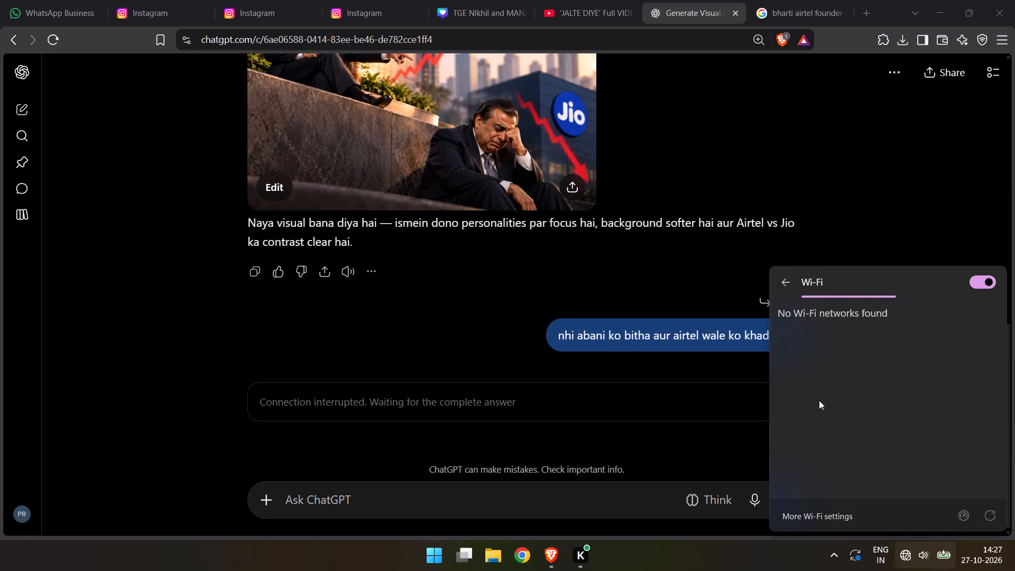
Refresh the list of available Wi-Fi networks to get the laptop back online.
{"action": "left_click", "coordinate": [993, 526]}
{"action": "left_click", "coordinate": [991, 513]}
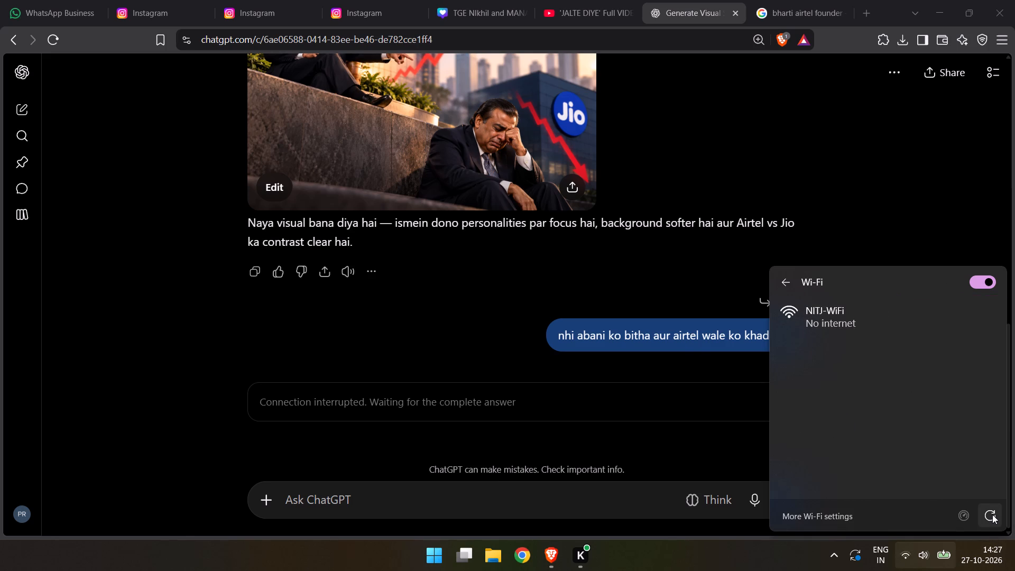
{"action": "left_click", "coordinate": [992, 514]}
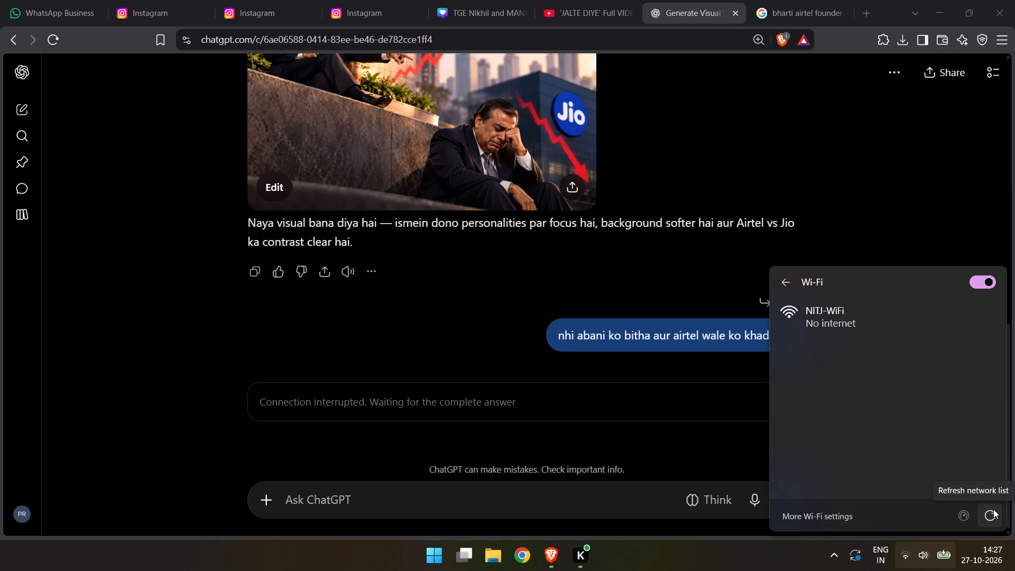
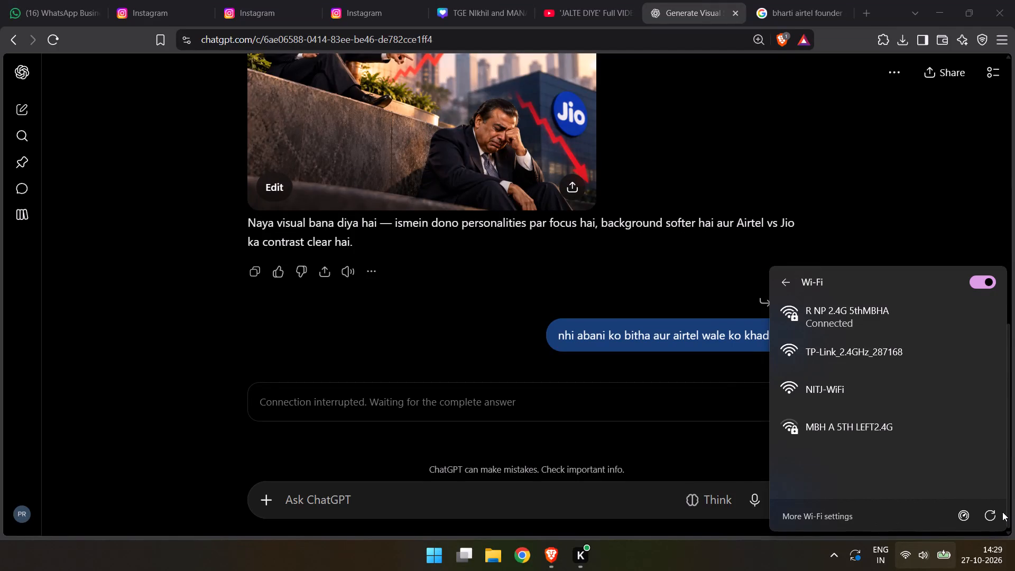
Refresh the list of available Wi-Fi networks and select the R NP 5G 5th MBHA network for connection.
{"action": "left_click", "coordinate": [1002, 512]}
{"action": "left_click", "coordinate": [1004, 528]}
{"action": "left_click", "coordinate": [998, 519]}
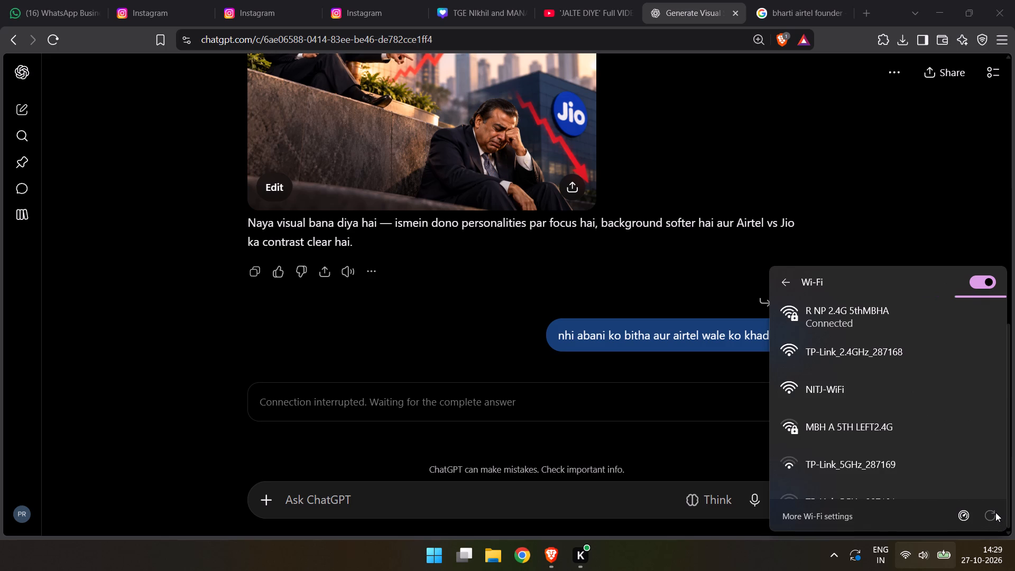
{"action": "scroll", "coordinate": [916, 449], "scroll_direction": "down", "scroll_amount": 5}
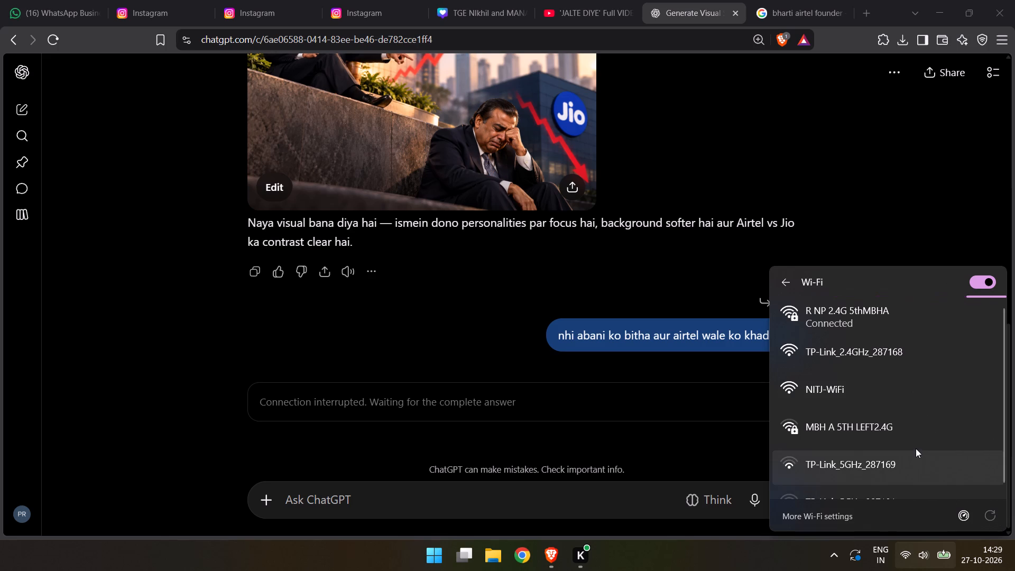
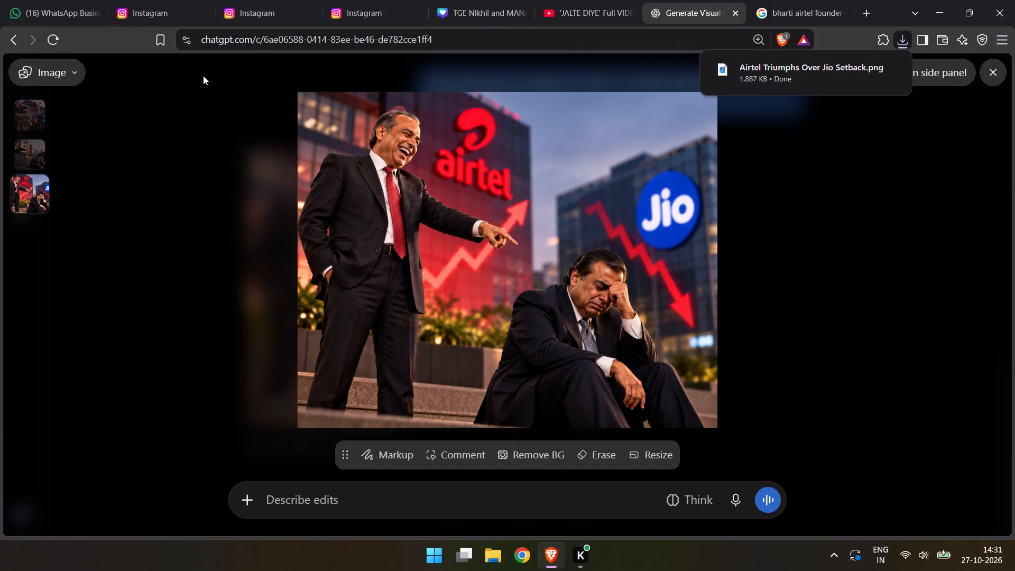
Switch to the Canva design and delete the old founders cutout and its background image from page 5.
{"action": "left_click", "coordinate": [440, 0]}
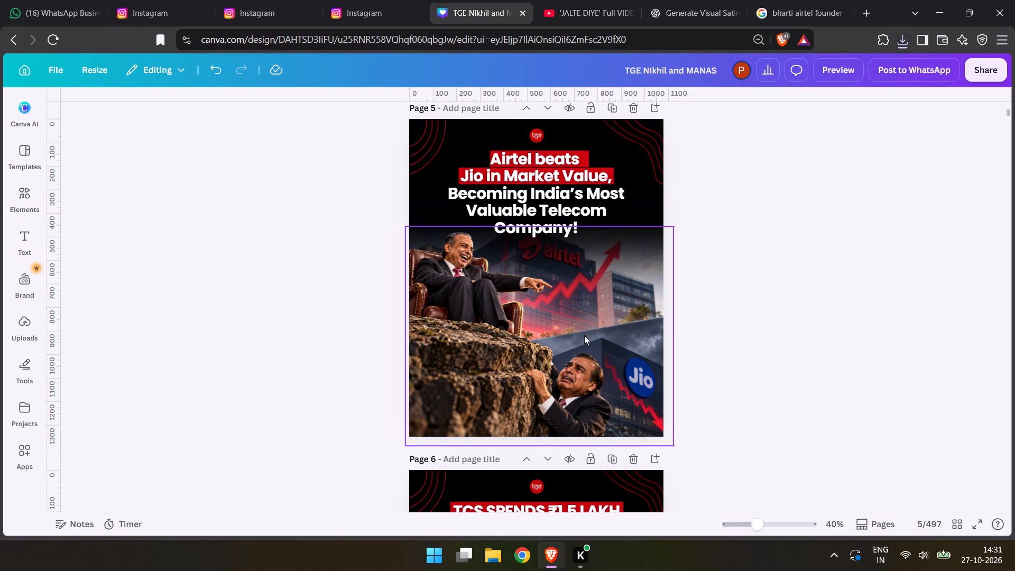
{"action": "left_click", "coordinate": [584, 335]}
{"action": "key", "text": "Delete"}
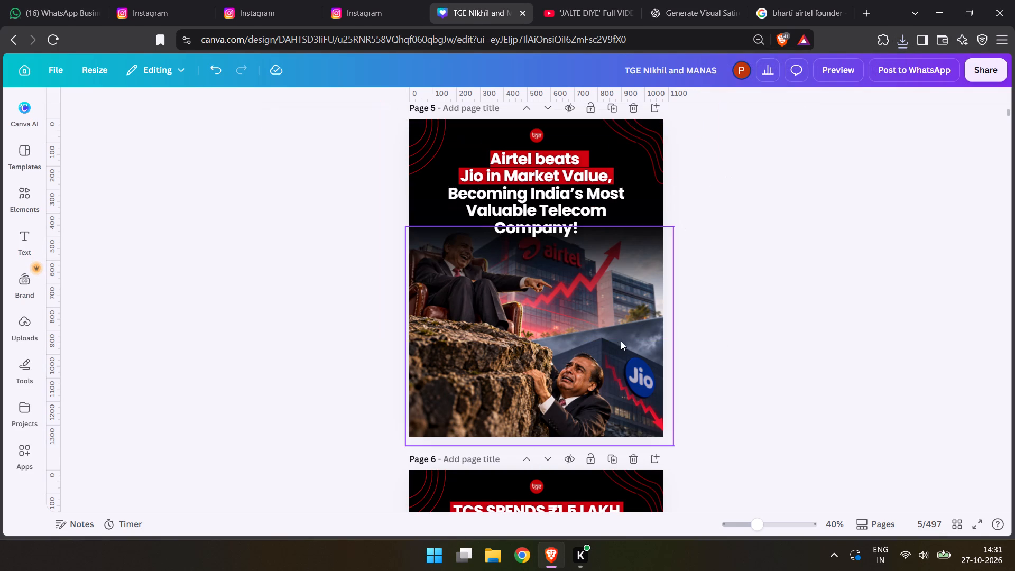
{"action": "key", "text": "ctrl+z"}
{"action": "left_click", "coordinate": [585, 391]}
{"action": "key", "text": "BackSpace"}
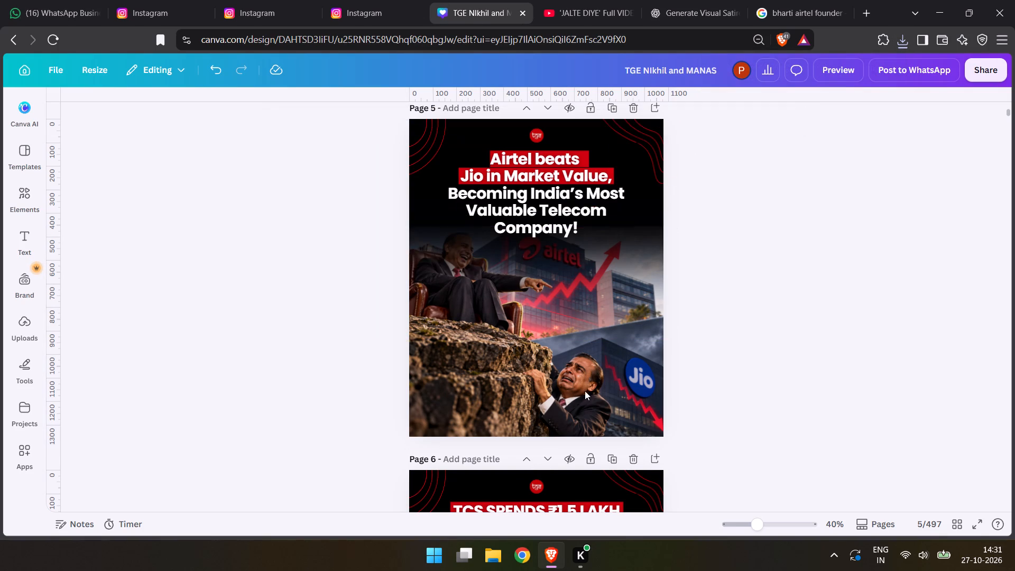
{"action": "left_click", "coordinate": [583, 399]}
{"action": "key", "text": "Delete"}
Add the downloaded founders image to page 5 and scale it to fill the page width below the headline.
{"action": "left_click", "coordinate": [901, 35]}
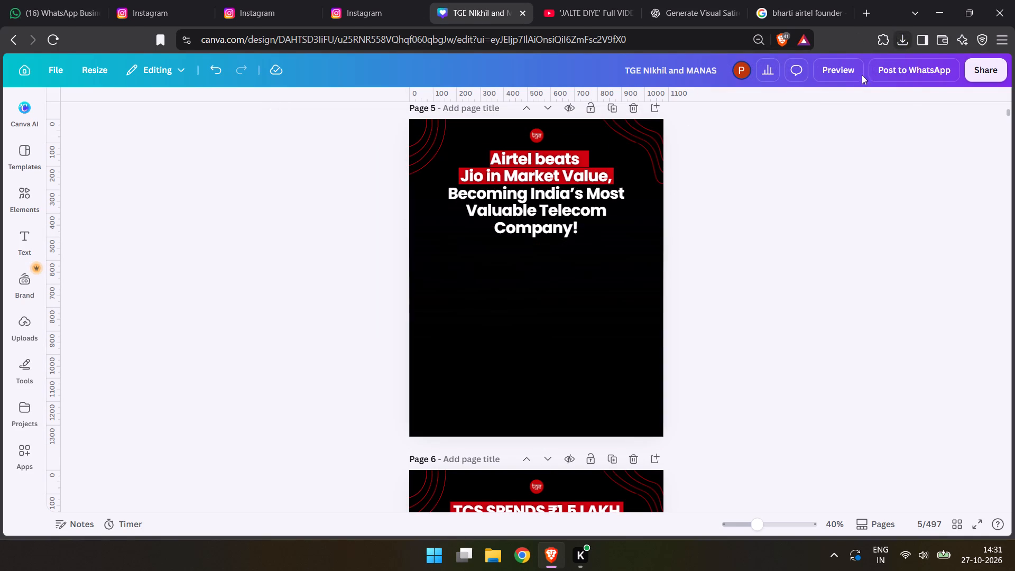
{"action": "left_click_drag", "start_coordinate": [772, 99], "coordinate": [474, 306]}
{"action": "left_click_drag", "start_coordinate": [502, 295], "coordinate": [483, 306]}
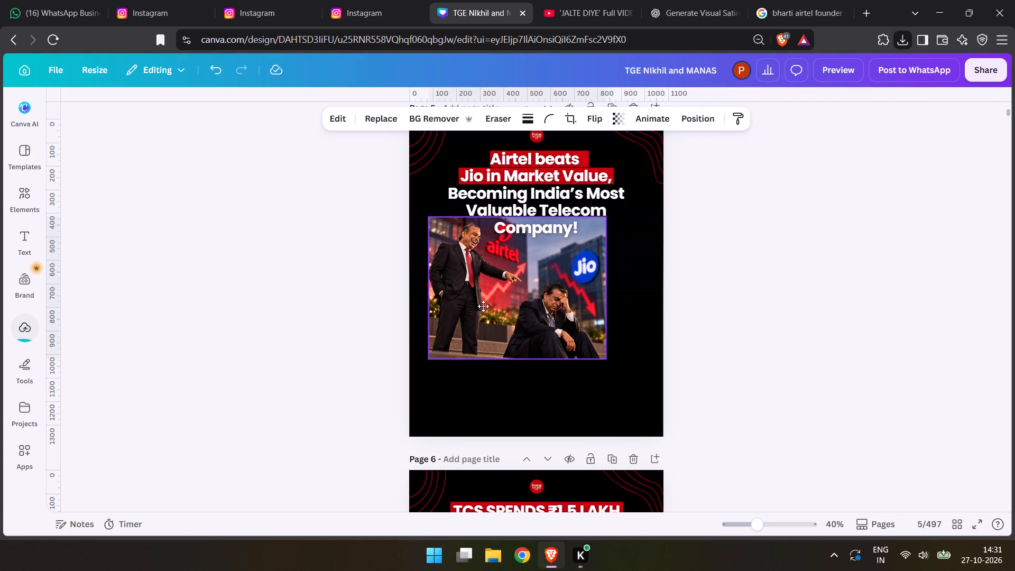
{"action": "left_click_drag", "start_coordinate": [483, 306], "coordinate": [465, 305]}
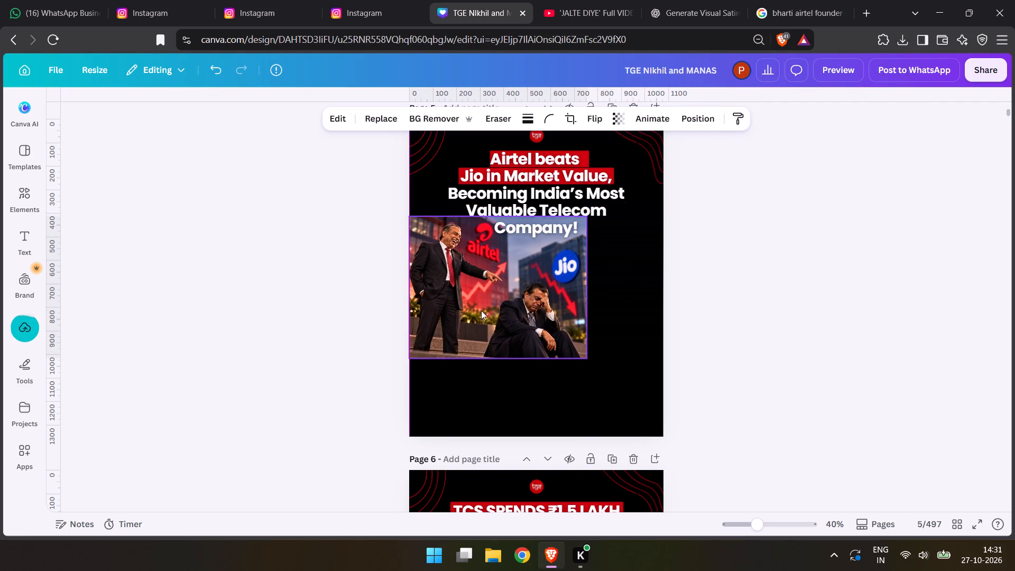
{"action": "left_click_drag", "start_coordinate": [586, 359], "coordinate": [671, 452]}
{"action": "left_click_drag", "start_coordinate": [638, 407], "coordinate": [627, 404]}
{"action": "left_click_drag", "start_coordinate": [673, 436], "coordinate": [670, 436]}
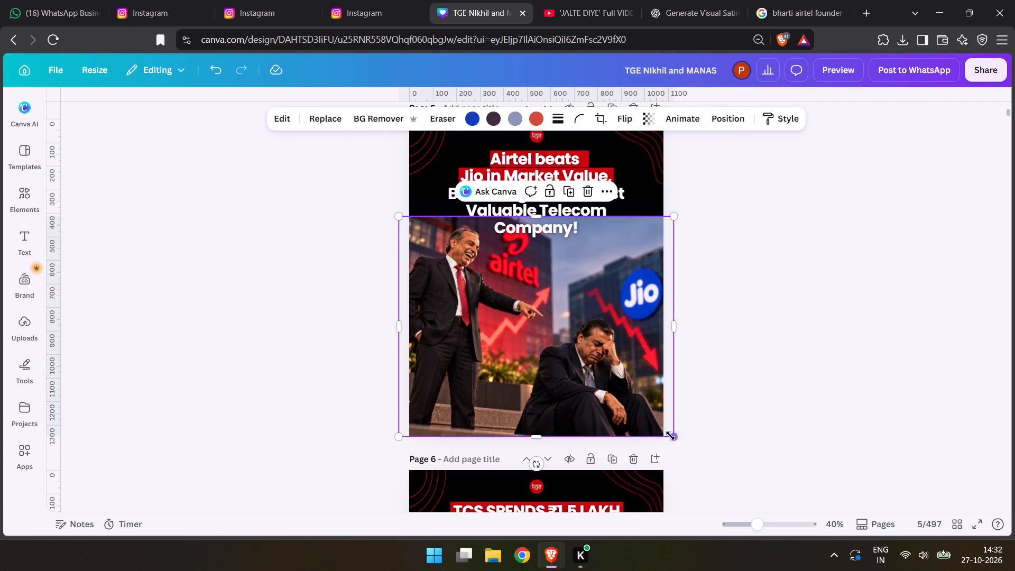
{"action": "left_click_drag", "start_coordinate": [670, 436], "coordinate": [662, 431]}
{"action": "left_click_drag", "start_coordinate": [645, 393], "coordinate": [648, 402]}
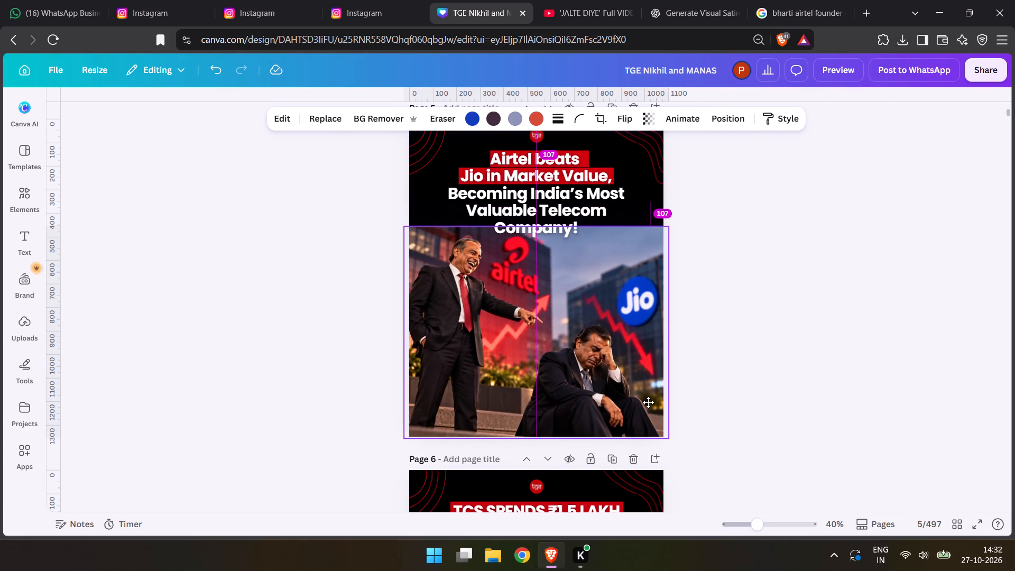
Duplicate the founders image, shift the copy aside, and send the original behind the dark gradient overlay.
{"action": "left_click", "coordinate": [620, 386]}
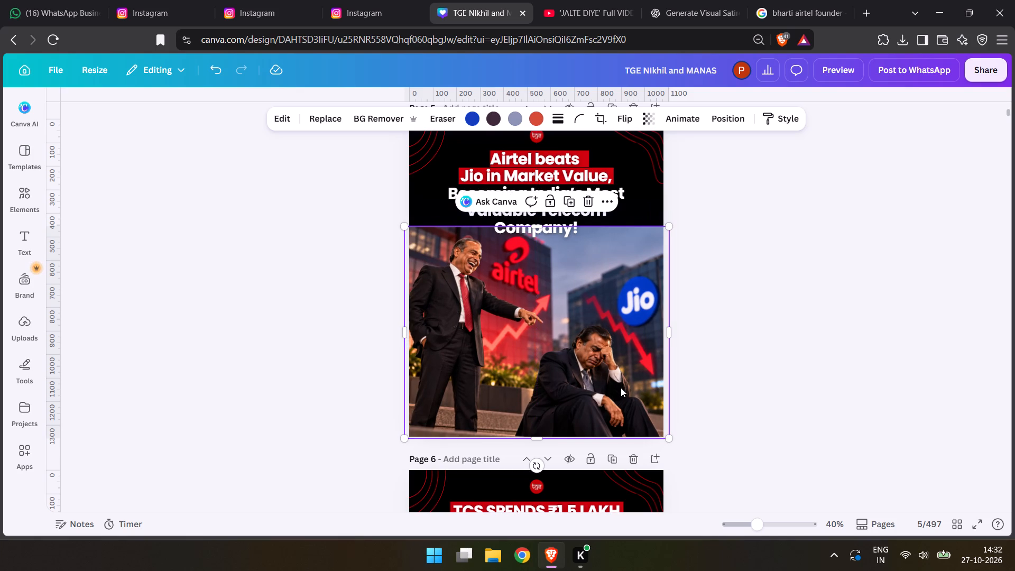
{"action": "key", "text": "ctrl+c"}
{"action": "key", "text": "ctrl+v"}
{"action": "left_click_drag", "start_coordinate": [583, 324], "coordinate": [571, 346]}
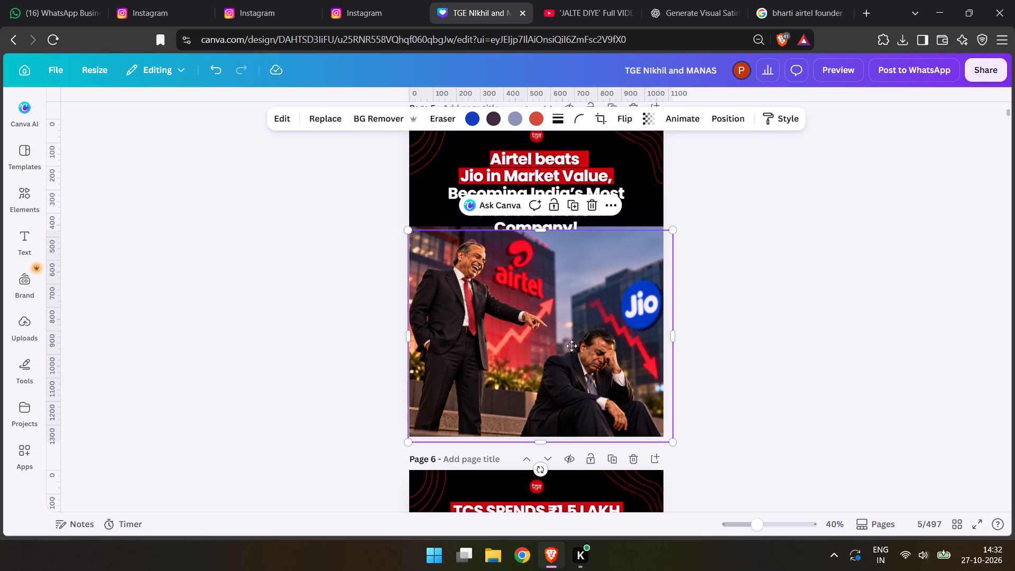
{"action": "left_click_drag", "start_coordinate": [571, 346], "coordinate": [536, 376]}
{"action": "left_click", "coordinate": [620, 240]}
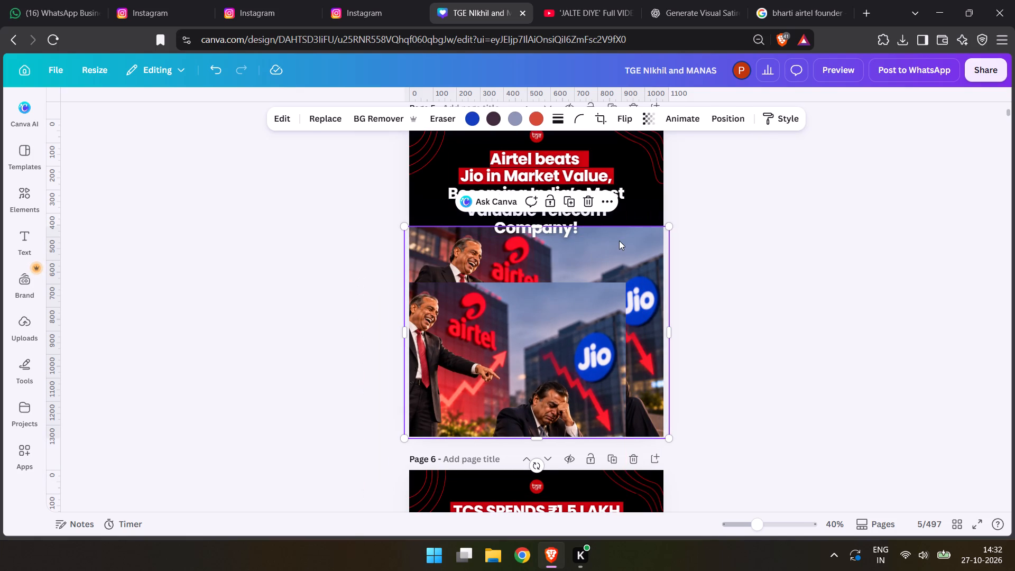
{"action": "key", "text": "ctrl+bracketleft"}
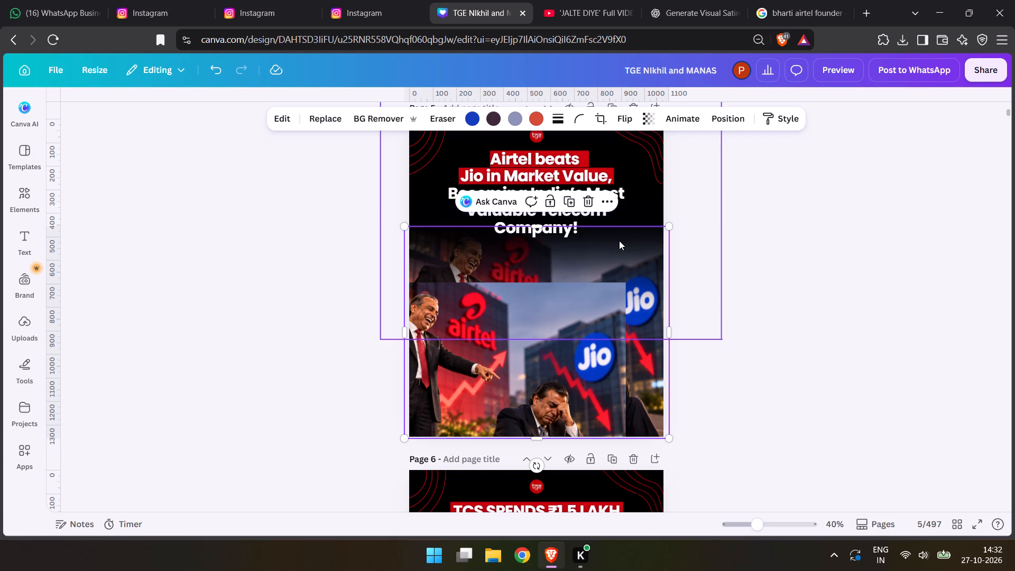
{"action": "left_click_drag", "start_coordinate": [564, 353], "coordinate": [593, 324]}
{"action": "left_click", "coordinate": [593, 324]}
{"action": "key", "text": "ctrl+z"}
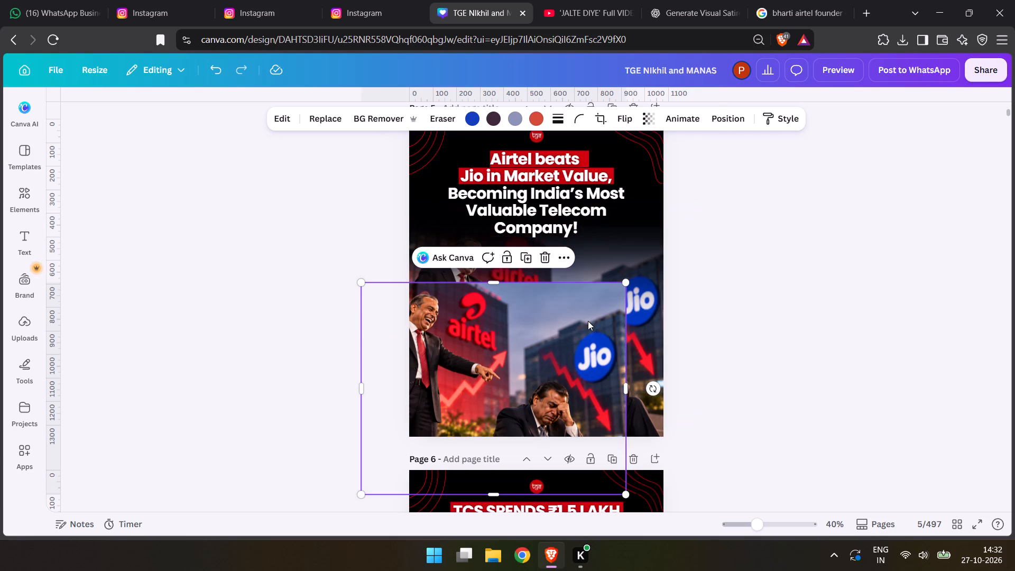
Move the duplicate founders image back over the original so the two nearly coincide below the headline.
{"action": "left_click", "coordinate": [322, 361]}
{"action": "left_click_drag", "start_coordinate": [512, 387], "coordinate": [590, 362]}
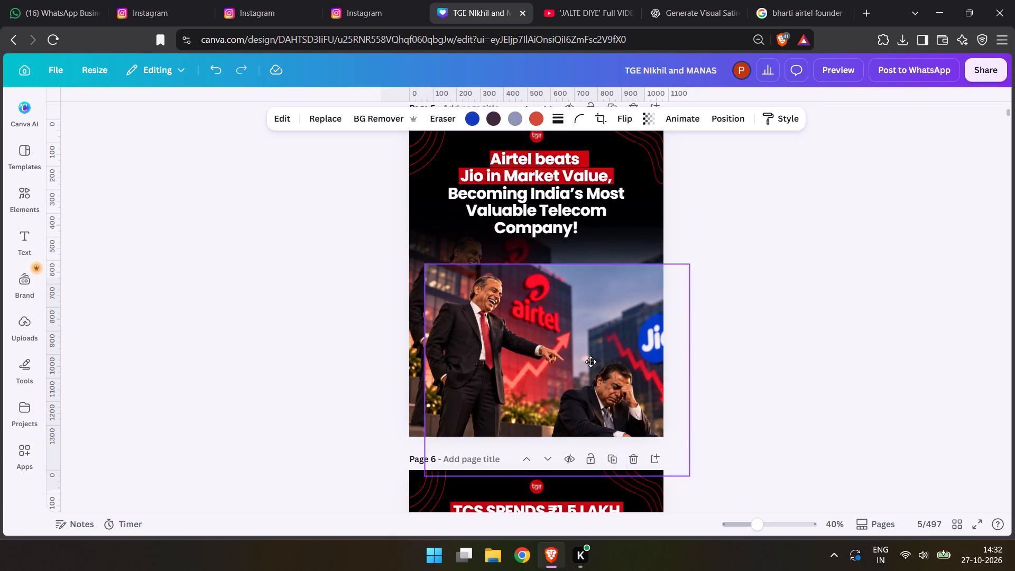
{"action": "left_click_drag", "start_coordinate": [590, 362], "coordinate": [561, 336]}
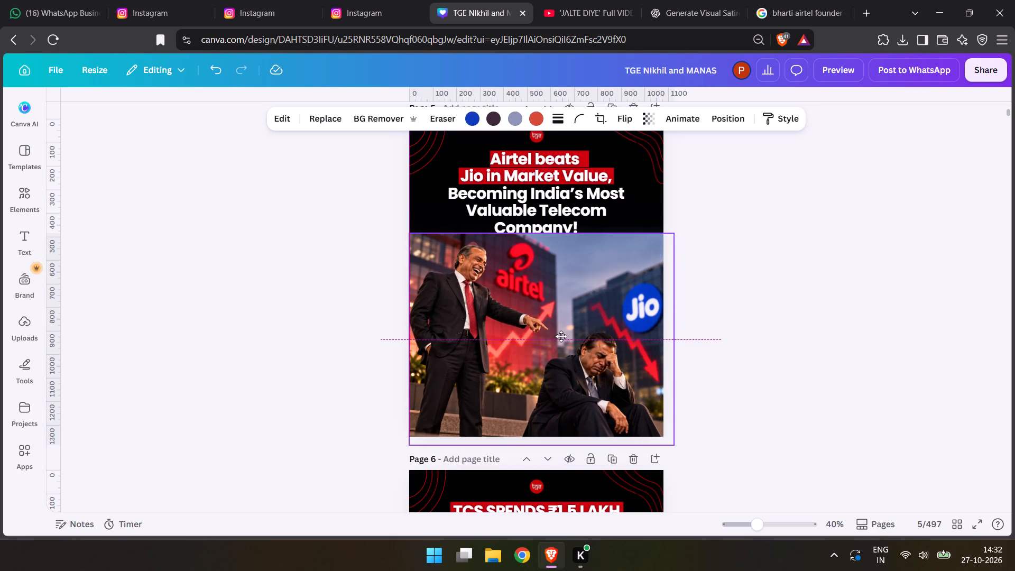
{"action": "left_click_drag", "start_coordinate": [561, 336], "coordinate": [558, 333]}
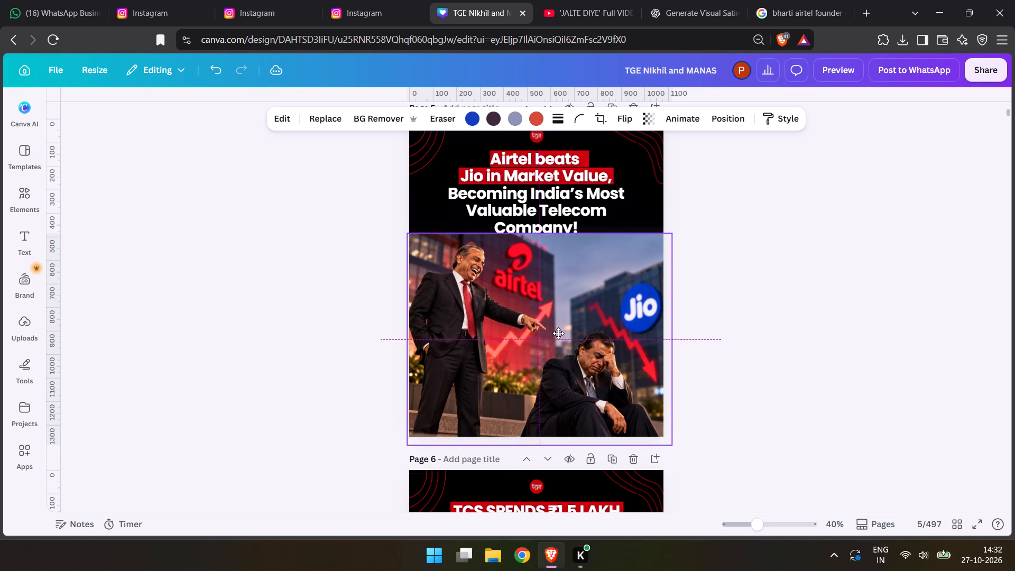
{"action": "left_click_drag", "start_coordinate": [558, 333], "coordinate": [558, 330]}
{"action": "left_click", "coordinate": [388, 104]}
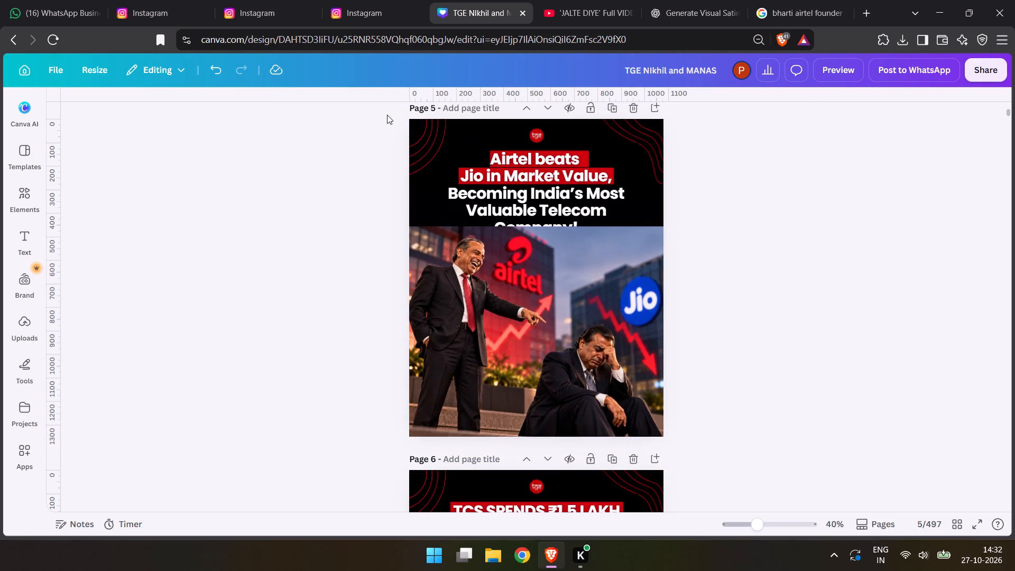
Remove the background from the duplicate founders image on page 5.
{"action": "left_click", "coordinate": [446, 260]}
{"action": "left_click", "coordinate": [386, 117]}
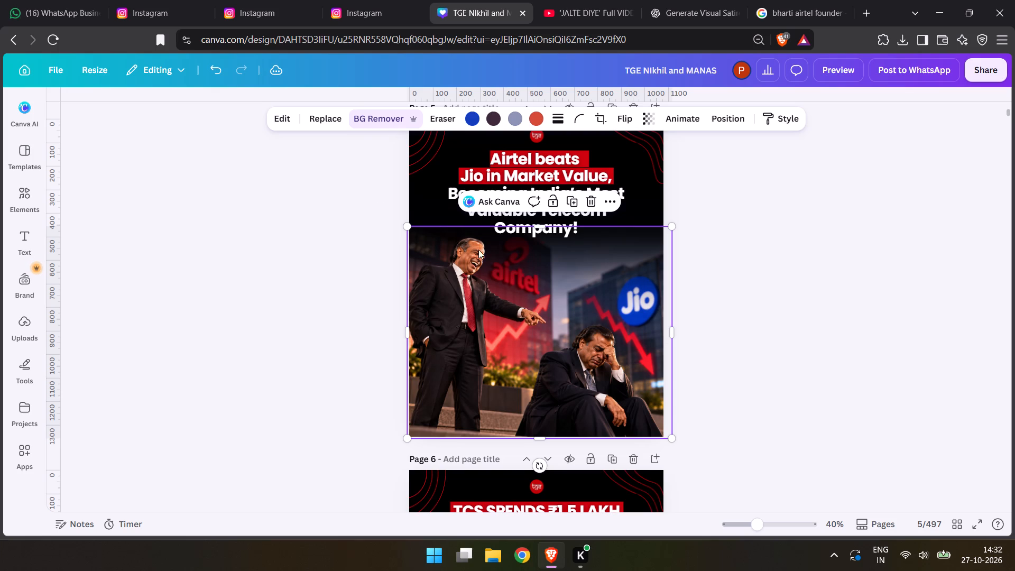
Centre the founders cutout horizontally on page 5 so it lines up with the image behind it.
{"action": "left_click", "coordinate": [551, 336]}
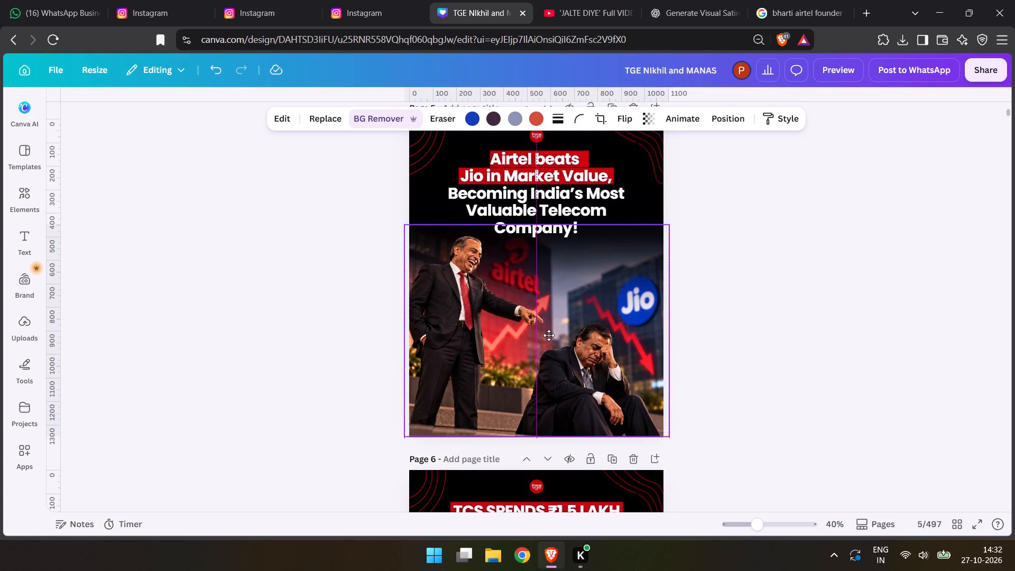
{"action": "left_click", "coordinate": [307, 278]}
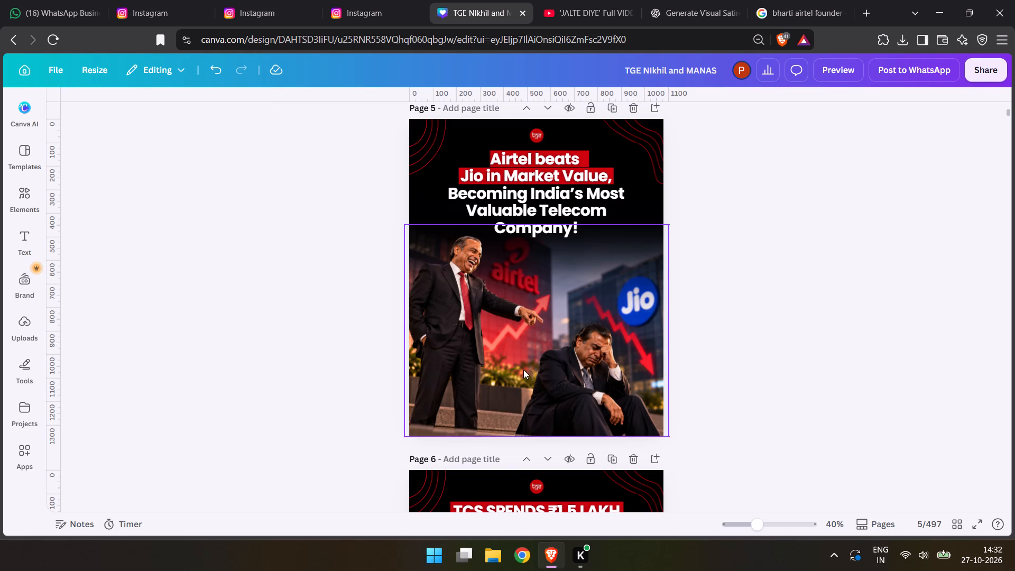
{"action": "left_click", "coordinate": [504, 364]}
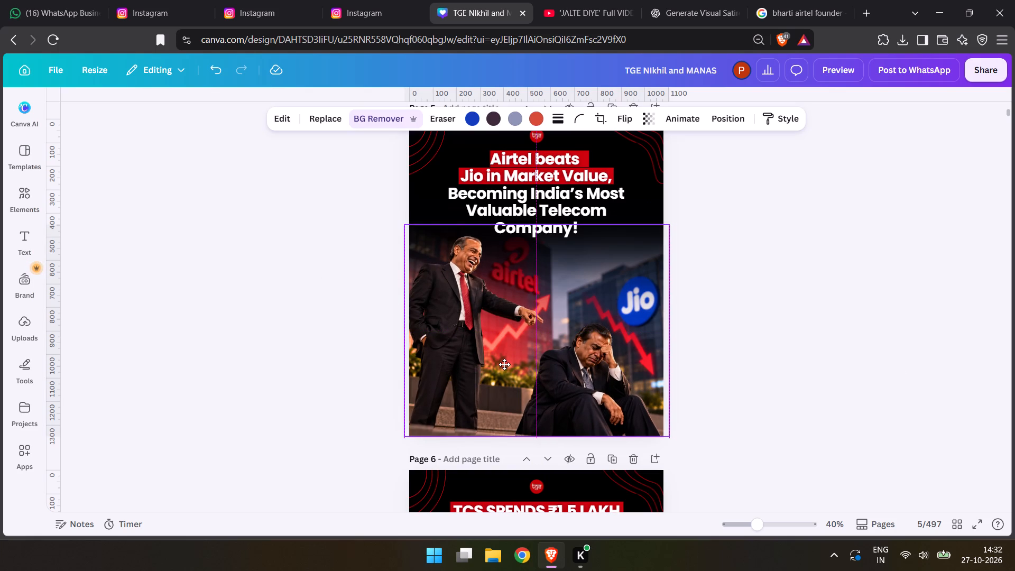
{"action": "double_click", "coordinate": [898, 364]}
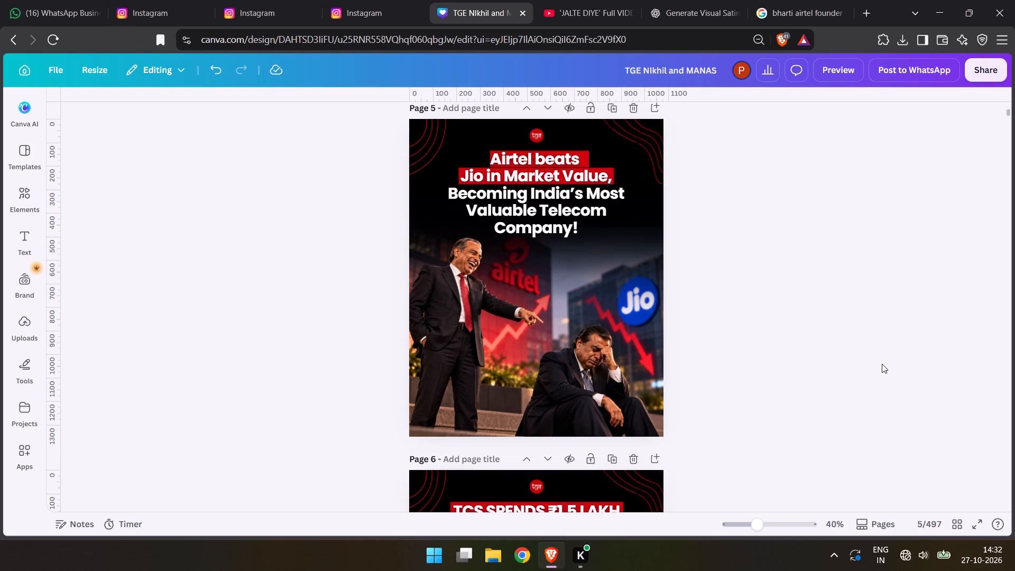
Duplicate page 5 with the Airtel beats Jio headline.
{"action": "scroll", "coordinate": [694, 302], "scroll_direction": "up", "scroll_amount": 3}
{"action": "left_click", "coordinate": [615, 301]}
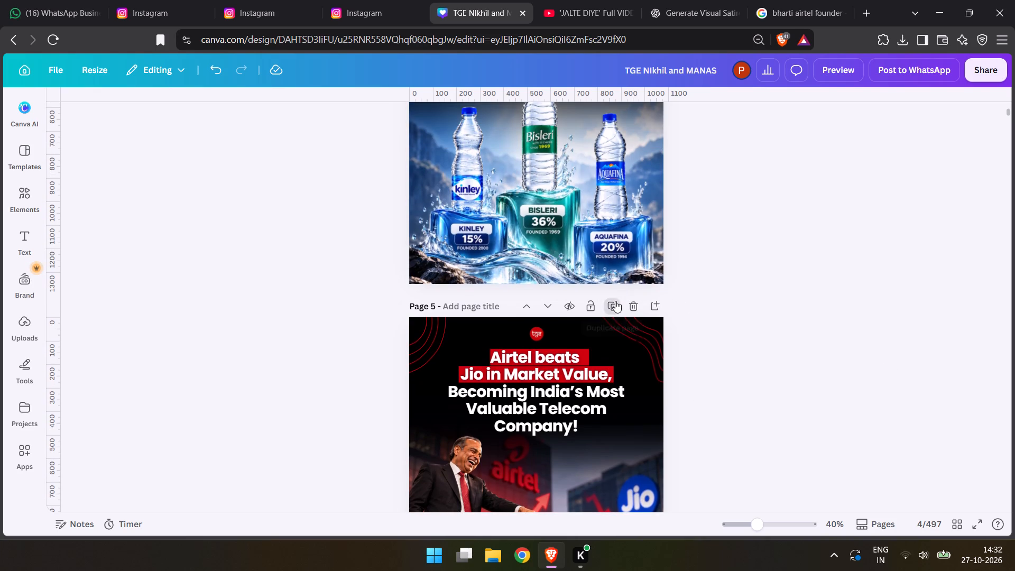
Switch to the aismindia Instagram post and screenshot the "Bharti Airtel Leads" market capitalisation text on its second slide.
{"action": "left_click", "coordinate": [349, 0]}
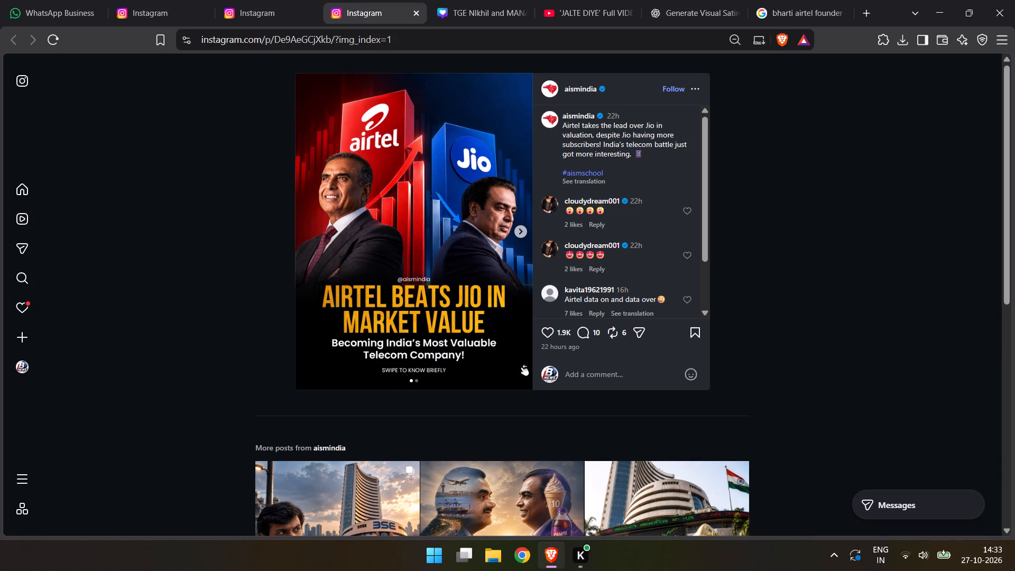
{"action": "left_click", "coordinate": [523, 232]}
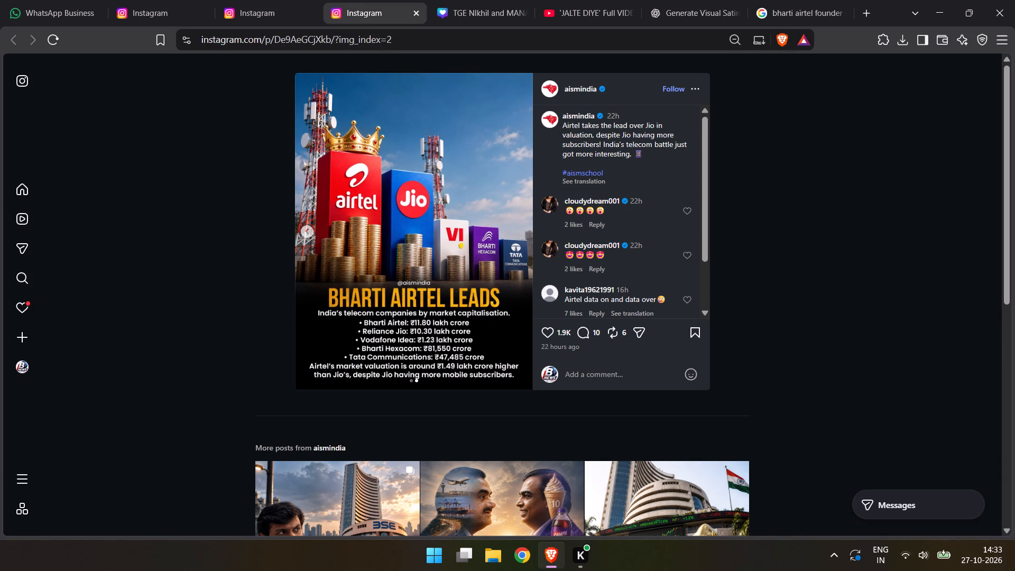
{"action": "key", "text": "shift+super+s"}
{"action": "left_click_drag", "start_coordinate": [284, 279], "coordinate": [432, 342]}
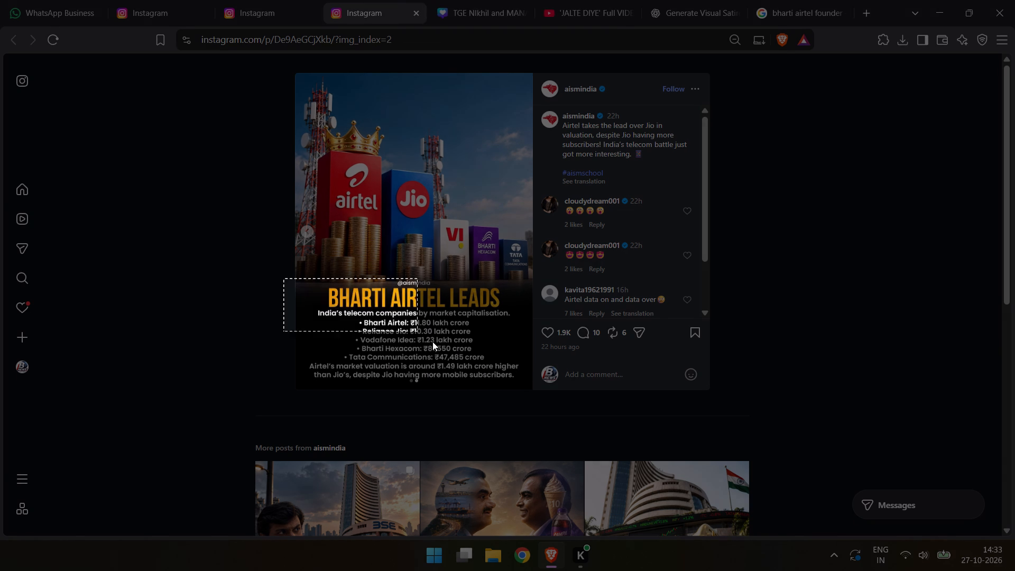
{"action": "left_click_drag", "start_coordinate": [432, 342], "coordinate": [523, 386]}
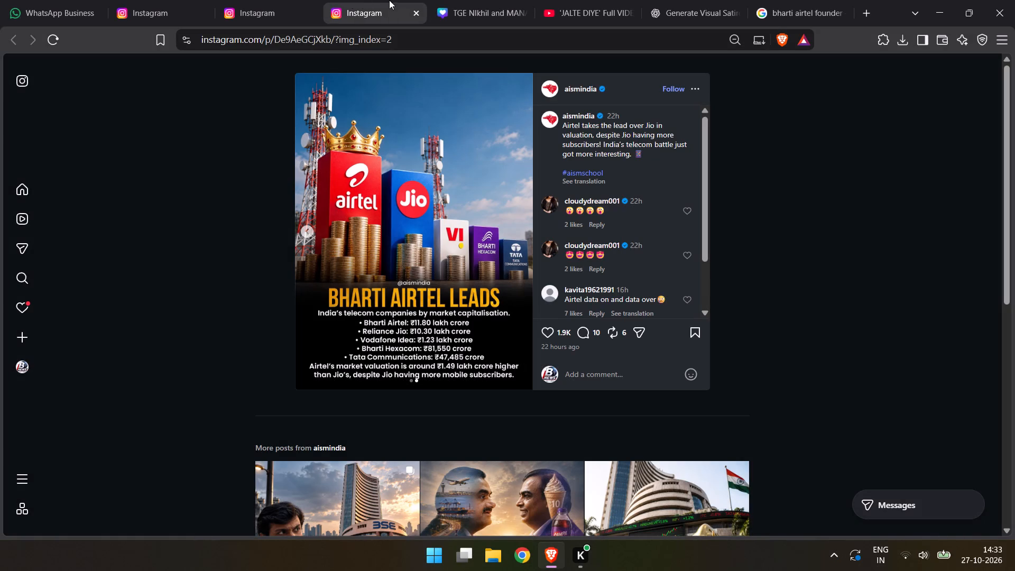
Back in the Canva design, delete the founders images, headline text and red highlight bars from the duplicated page 6.
{"action": "left_click", "coordinate": [453, 0]}
{"action": "scroll", "coordinate": [371, 379], "scroll_direction": "down", "scroll_amount": 2}
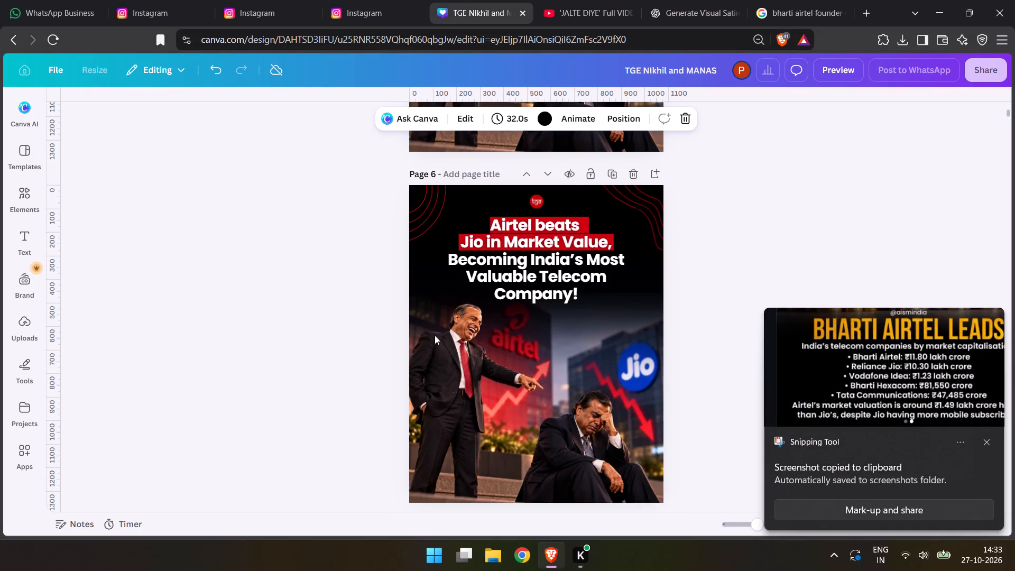
{"action": "left_click", "coordinate": [454, 382]}
{"action": "key", "text": "Delete"}
{"action": "left_click", "coordinate": [495, 468]}
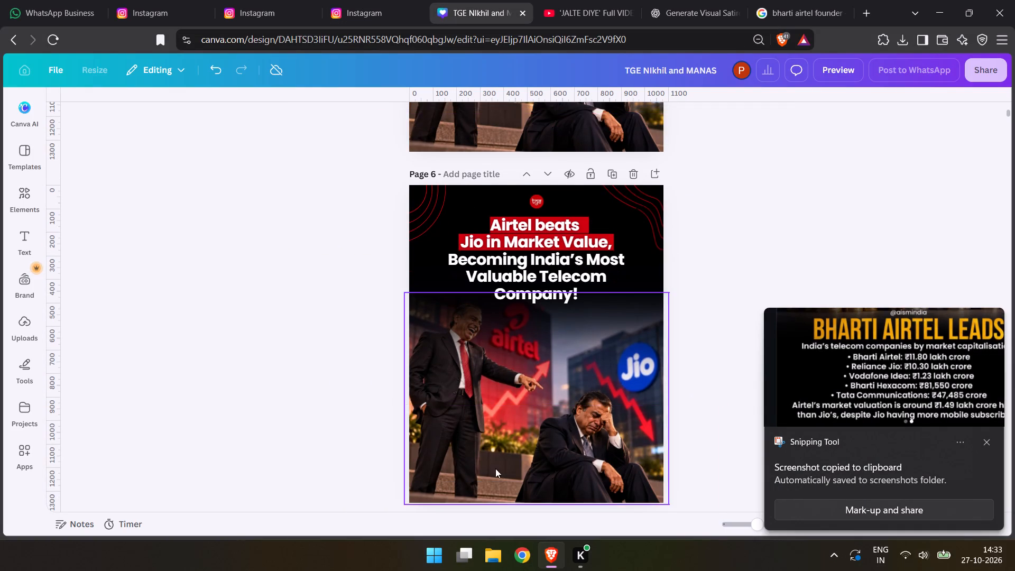
{"action": "key", "text": "Delete"}
{"action": "left_click", "coordinate": [500, 245]}
{"action": "key", "text": "Delete"}
{"action": "left_click", "coordinate": [511, 235]}
{"action": "key", "text": "Delete"}
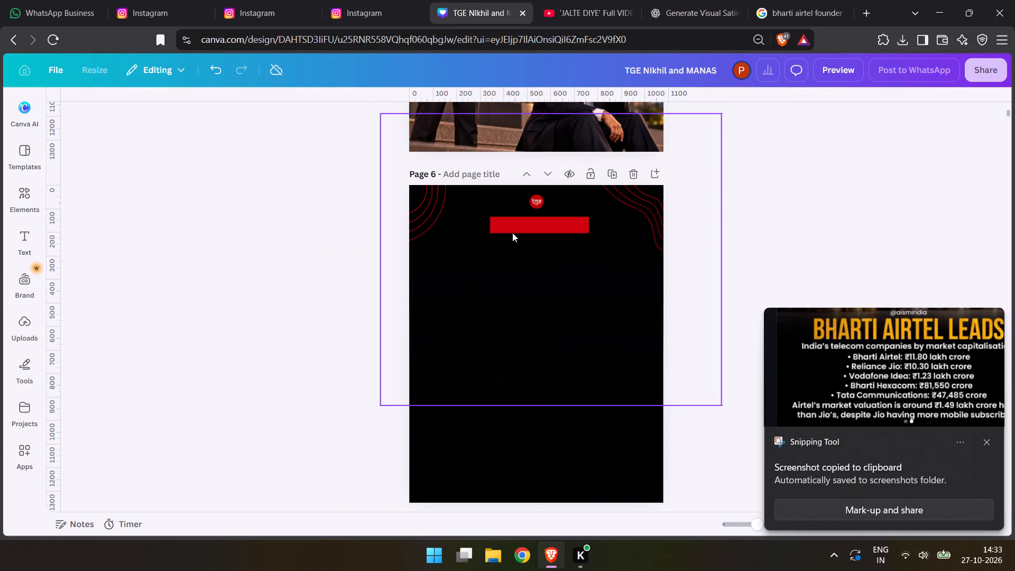
{"action": "left_click", "coordinate": [512, 227]}
{"action": "key", "text": "Delete"}
Look through the following pages down to page 14 and examine the World's Most Valuable Airlines list layout.
{"action": "scroll", "coordinate": [510, 320], "scroll_direction": "down", "scroll_amount": 20}
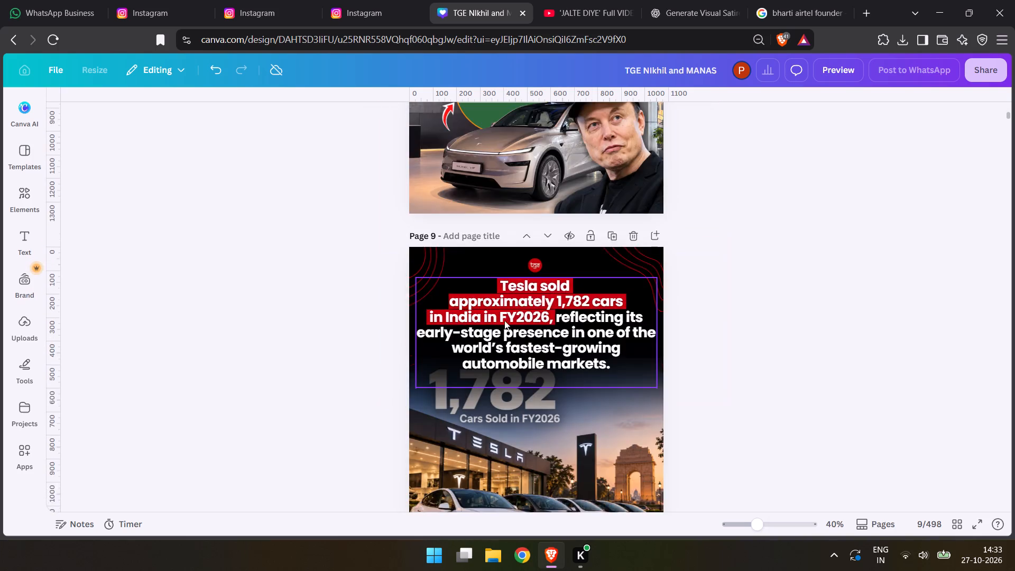
{"action": "scroll", "coordinate": [504, 320], "scroll_direction": "down", "scroll_amount": 3}
{"action": "scroll", "coordinate": [504, 320], "scroll_direction": "up", "scroll_amount": 5}
{"action": "scroll", "coordinate": [504, 320], "scroll_direction": "down", "scroll_amount": 9}
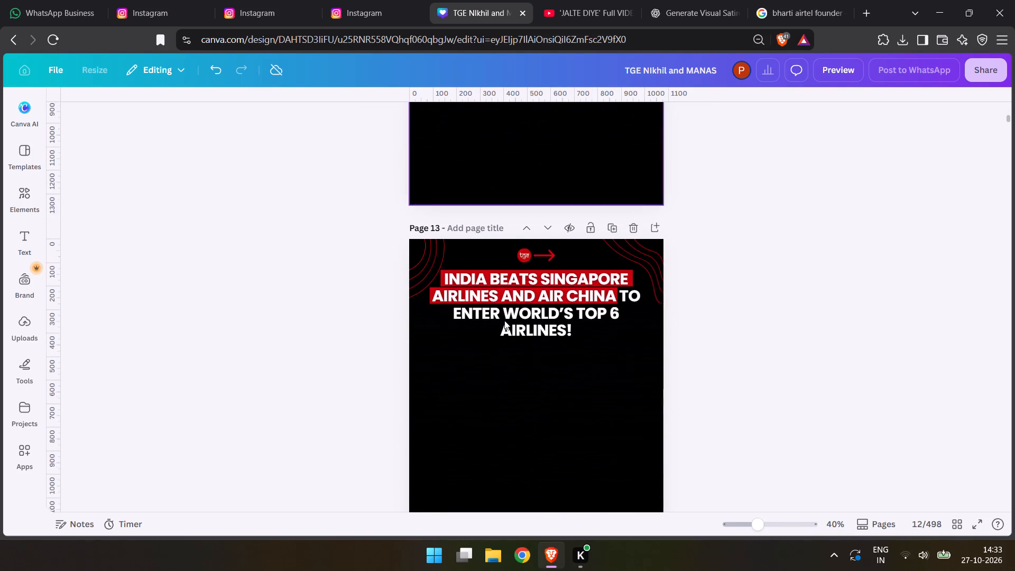
{"action": "scroll", "coordinate": [504, 320], "scroll_direction": "down", "scroll_amount": 4}
{"action": "left_click", "coordinate": [548, 431]}
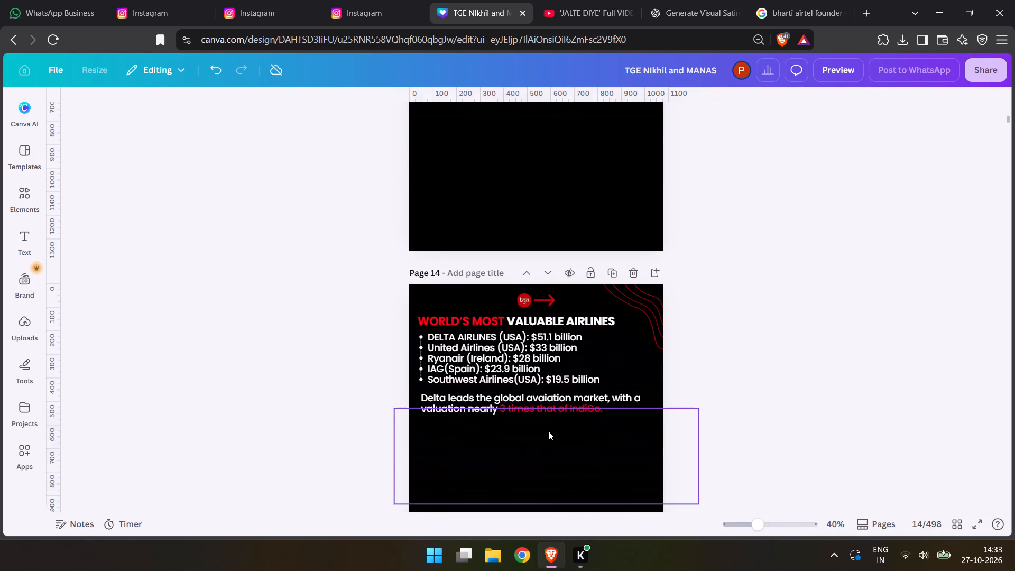
{"action": "left_click", "coordinate": [579, 298]}
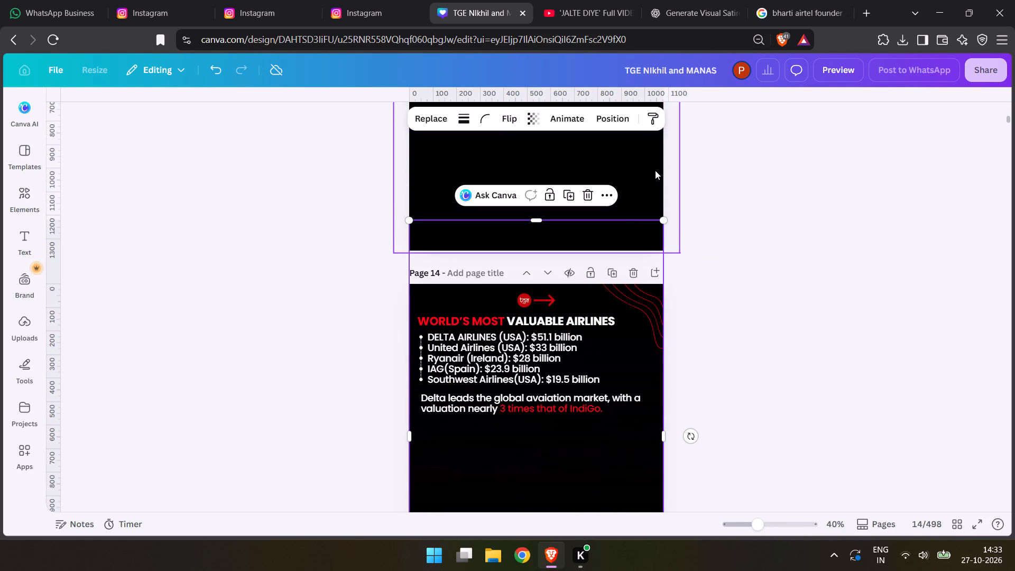
{"action": "left_click", "coordinate": [645, 114]}
{"action": "double_click", "coordinate": [761, 394]}
{"action": "scroll", "coordinate": [728, 401], "scroll_direction": "down", "scroll_amount": 2}
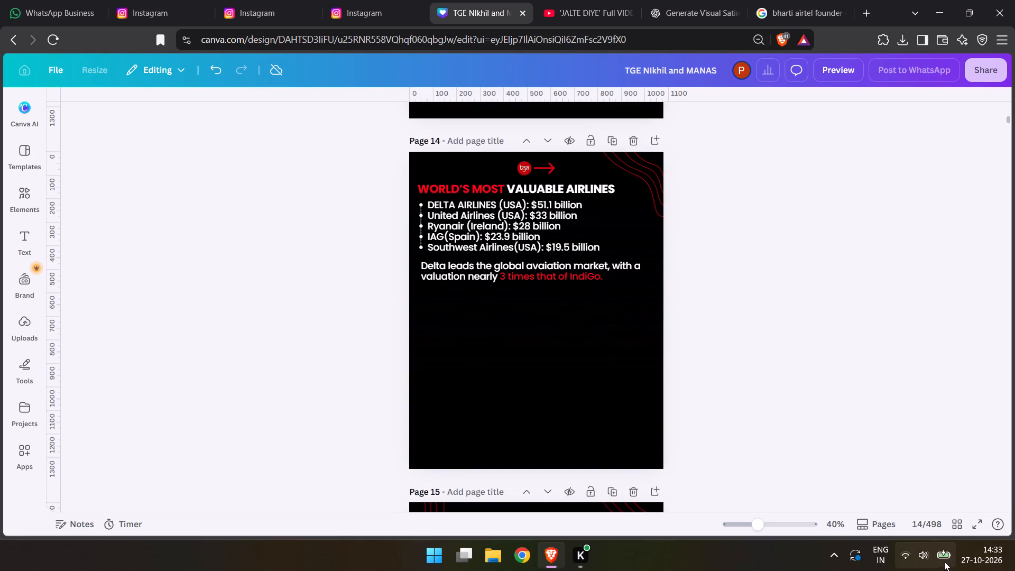
Open the list of available Wi-Fi networks.
{"action": "left_click", "coordinate": [899, 549]}
{"action": "left_click", "coordinate": [827, 293]}
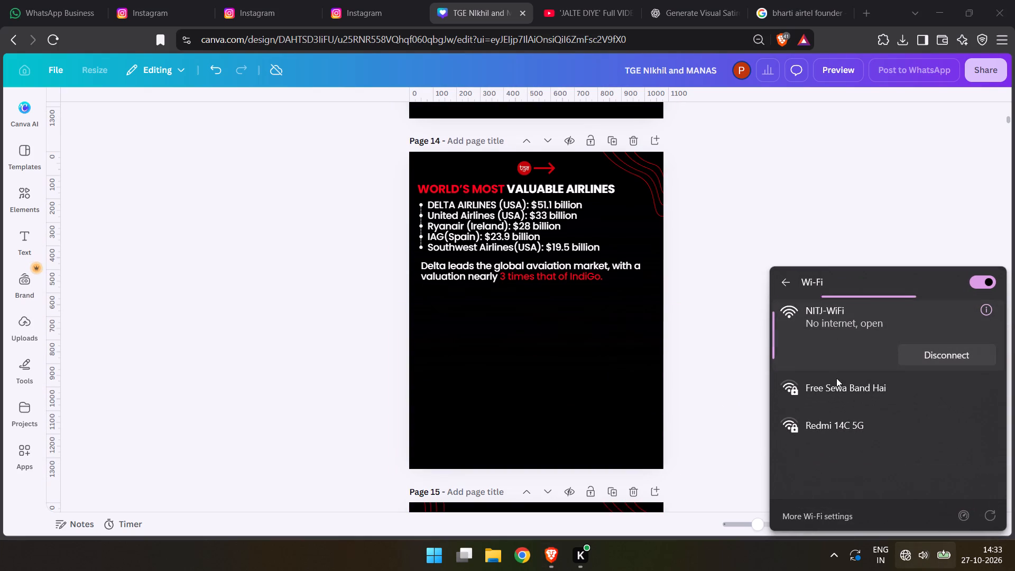
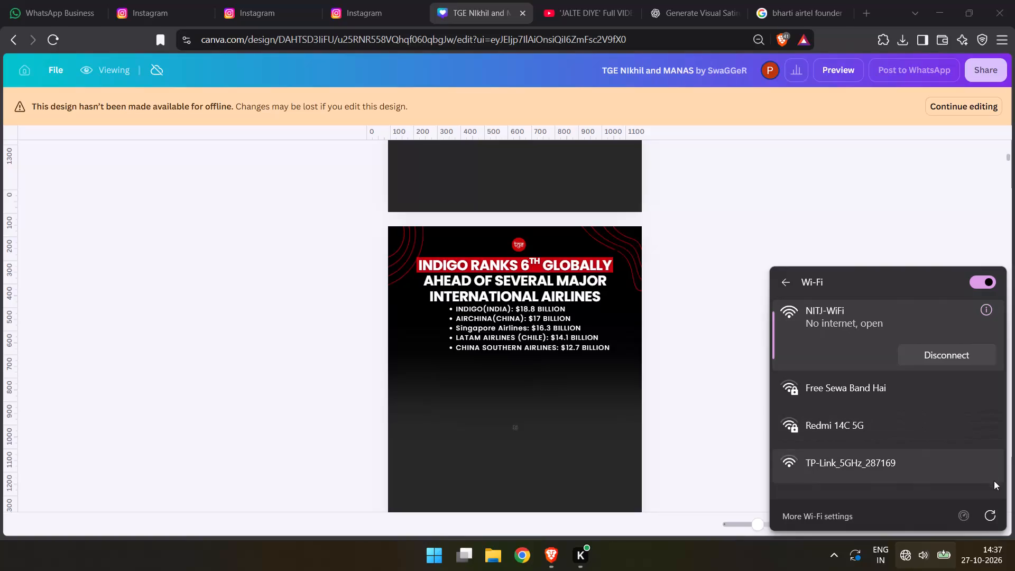
Refresh the available Wi-Fi networks and connect to R NP 5G 5th MBHA instead of NITJ-WiFi.
{"action": "left_click", "coordinate": [990, 517]}
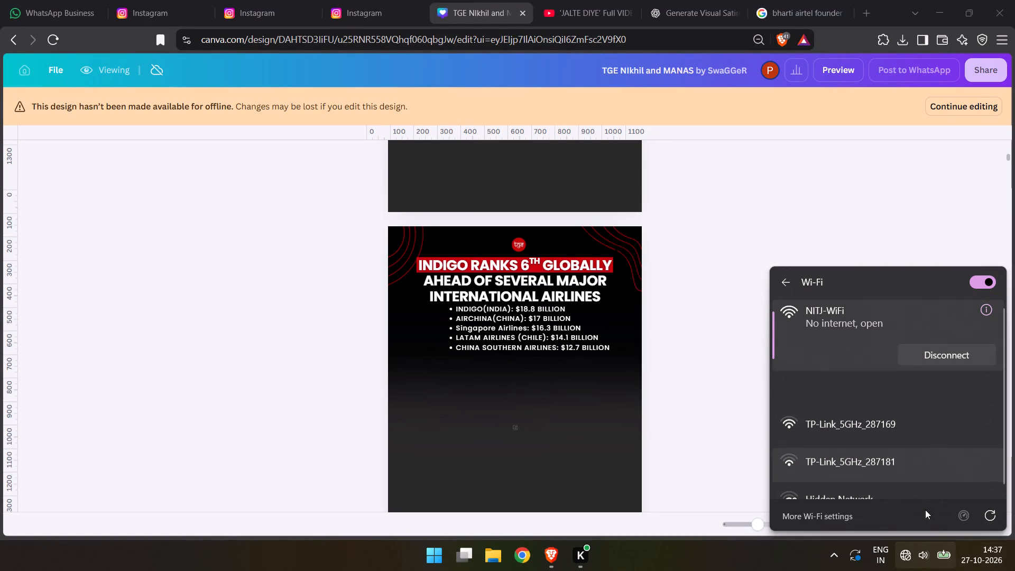
{"action": "left_click", "coordinate": [800, 397]}
{"action": "left_click", "coordinate": [921, 413]}
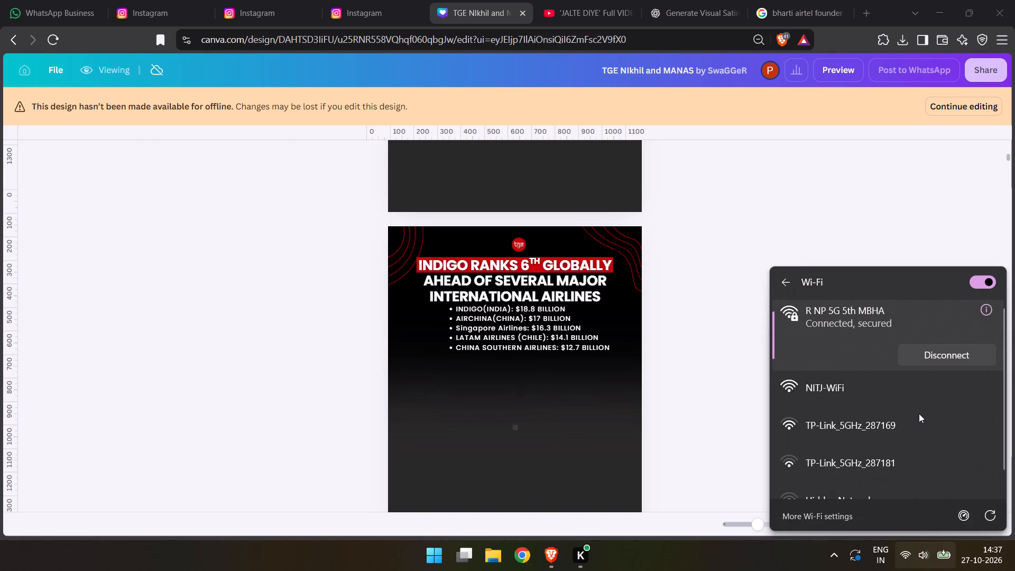
{"action": "left_click", "coordinate": [322, 397]}
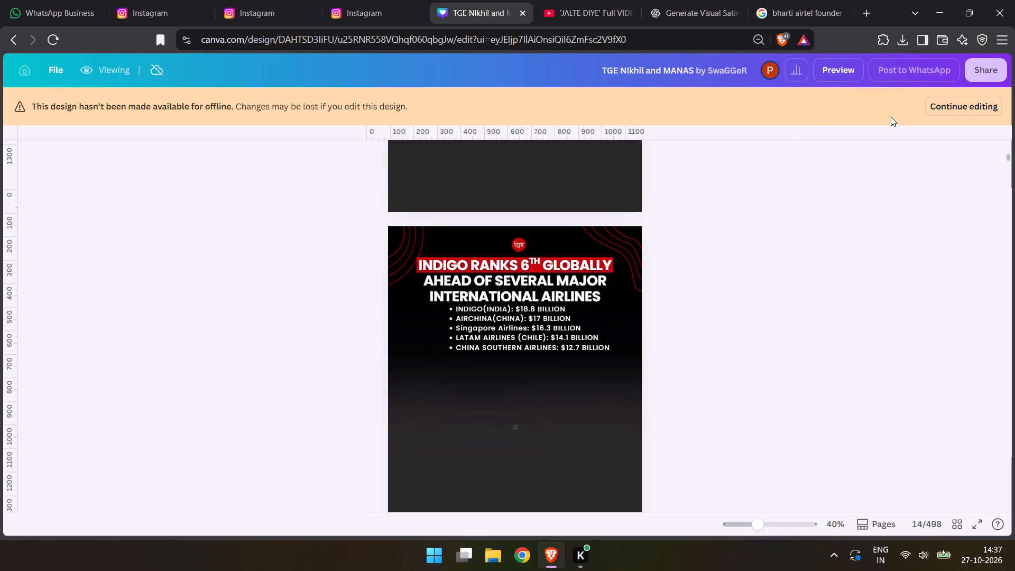
Reload the TGE NIkhil and MANAS design page, accepting that unsaved changes may be lost.
{"action": "left_click", "coordinate": [53, 36]}
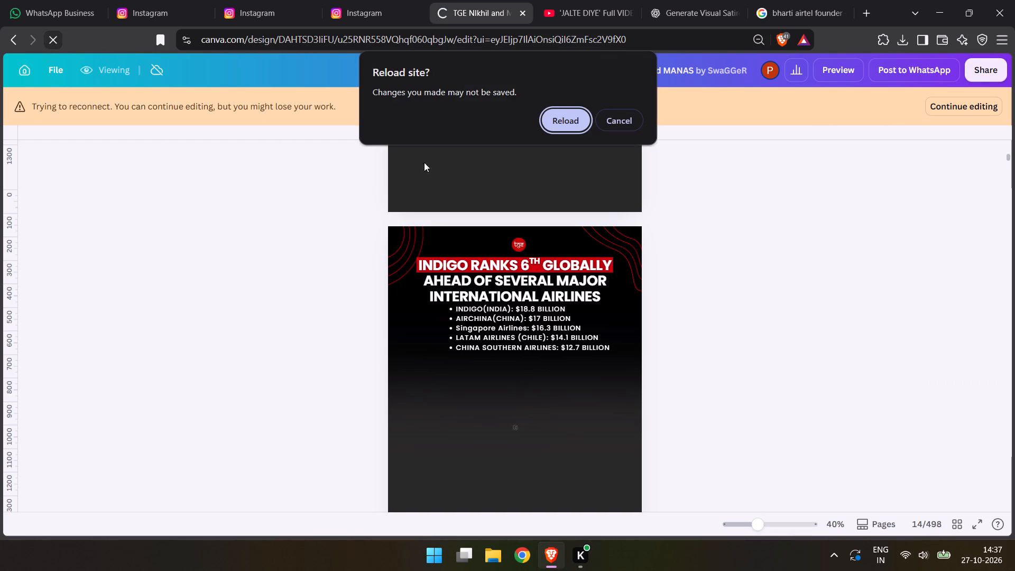
{"action": "left_click", "coordinate": [564, 121]}
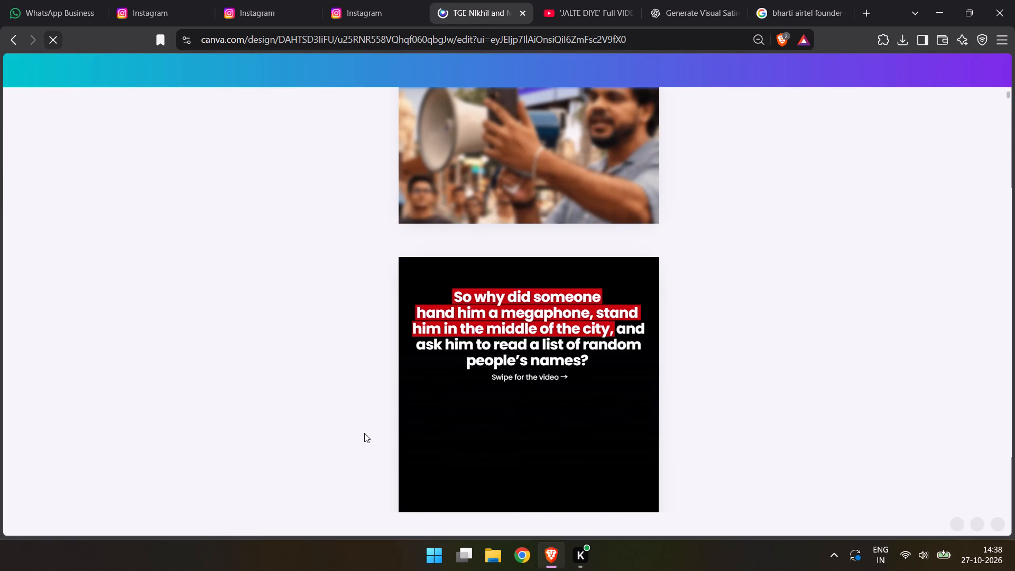
Look through the reloaded design's pages from the beginning to find where the work was interrupted.
{"action": "scroll", "coordinate": [416, 411], "scroll_direction": "up", "scroll_amount": 4}
{"action": "scroll", "coordinate": [379, 403], "scroll_direction": "down", "scroll_amount": 20}
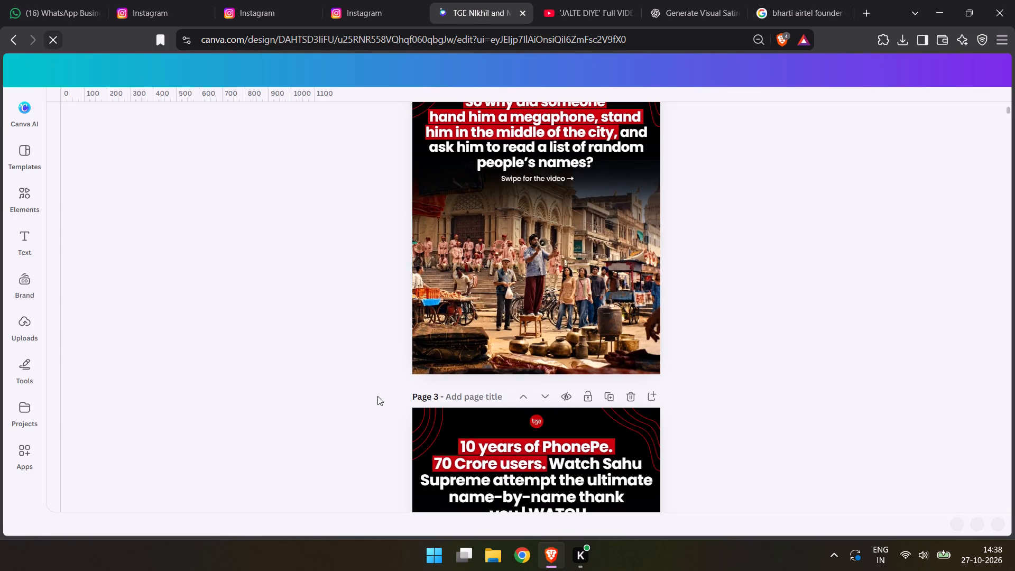
{"action": "scroll", "coordinate": [377, 396], "scroll_direction": "down", "scroll_amount": 2}
{"action": "scroll", "coordinate": [335, 367], "scroll_direction": "down", "scroll_amount": 7}
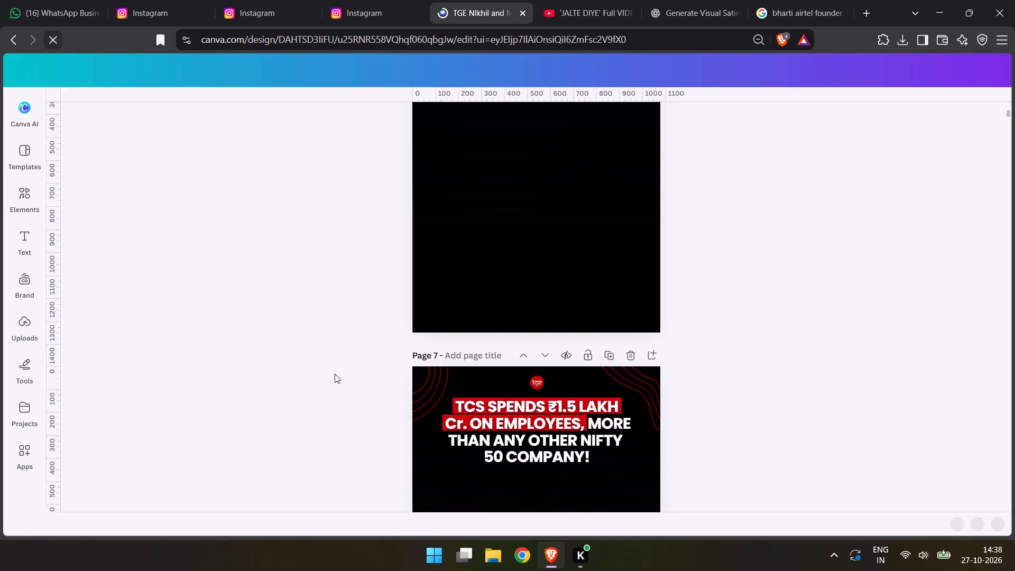
{"action": "scroll", "coordinate": [335, 374], "scroll_direction": "down", "scroll_amount": 14}
{"action": "scroll", "coordinate": [335, 374], "scroll_direction": "down", "scroll_amount": 8}
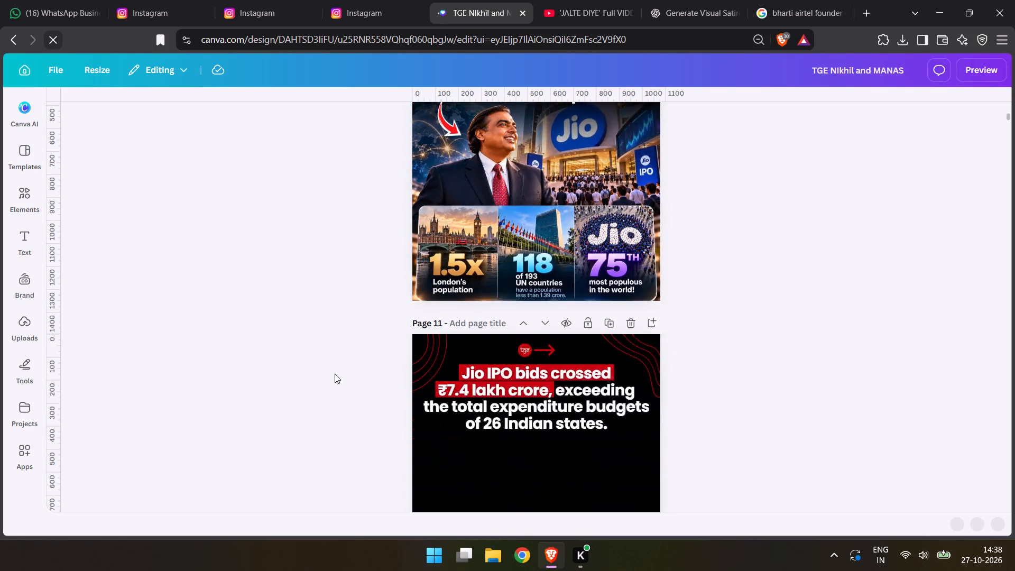
Copy the red gradient background layer from page 14, the "World's Most Valuable Airlines" page.
{"action": "scroll", "coordinate": [335, 374], "scroll_direction": "down", "scroll_amount": 16}
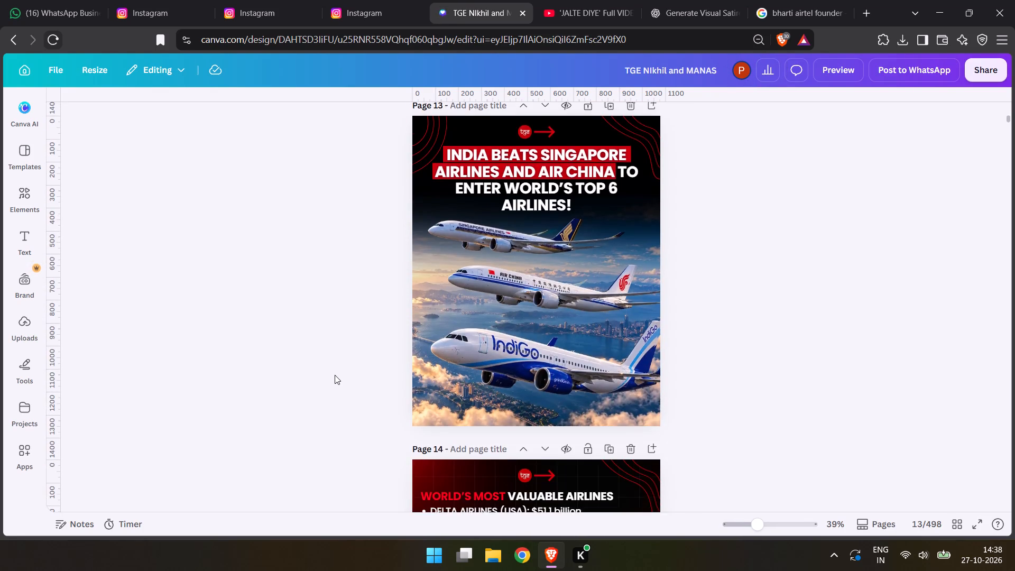
{"action": "scroll", "coordinate": [335, 375], "scroll_direction": "down", "scroll_amount": 7}
{"action": "scroll", "coordinate": [335, 375], "scroll_direction": "up", "scroll_amount": 4}
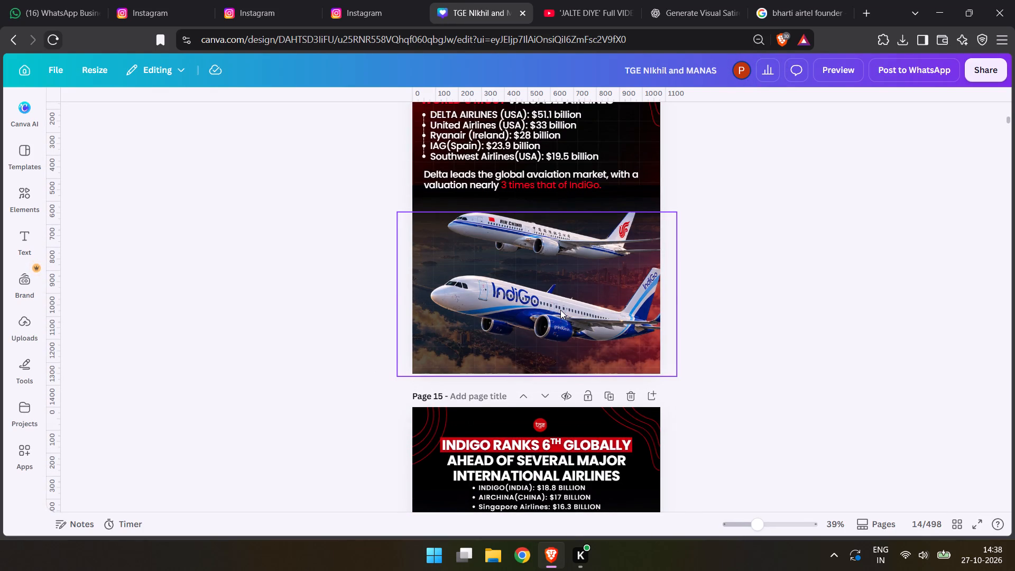
{"action": "left_click", "coordinate": [560, 310]}
{"action": "left_click", "coordinate": [713, 118]}
{"action": "scroll", "coordinate": [308, 289], "scroll_direction": "down", "scroll_amount": 3}
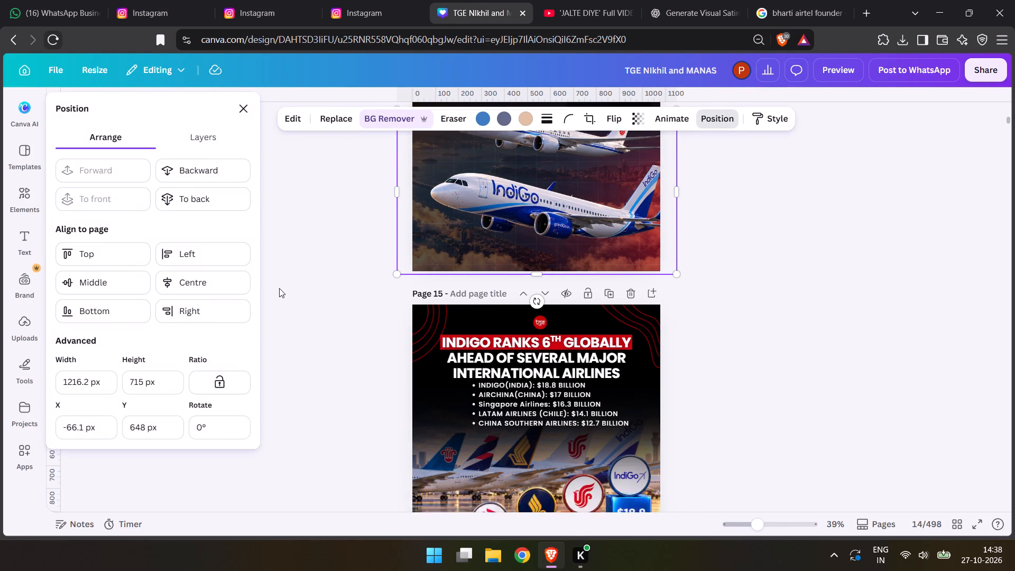
{"action": "left_click", "coordinate": [193, 137]}
{"action": "scroll", "coordinate": [150, 339], "scroll_direction": "down", "scroll_amount": 3}
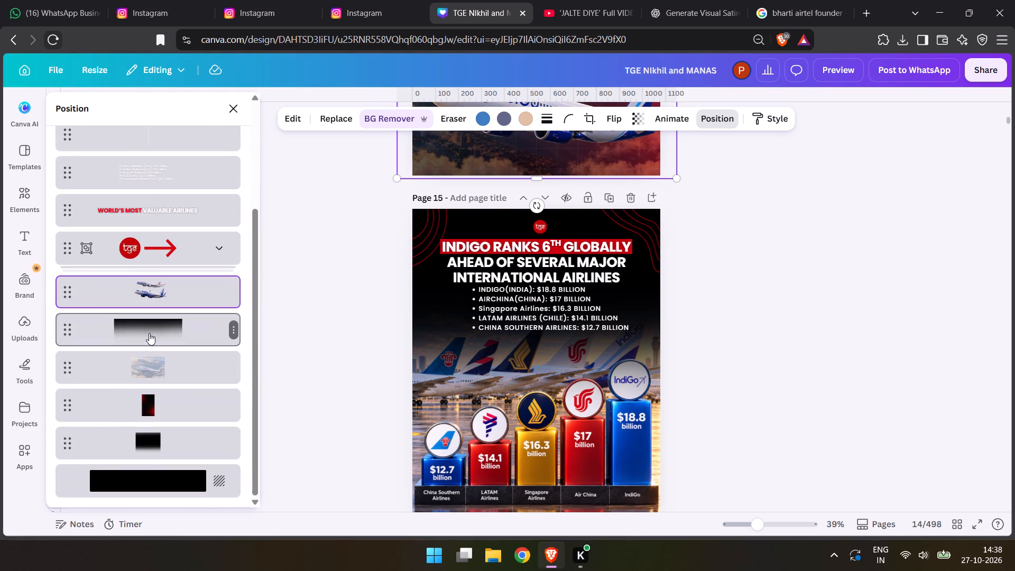
{"action": "left_click", "coordinate": [158, 395]}
{"action": "key", "text": "ctrl+c"}
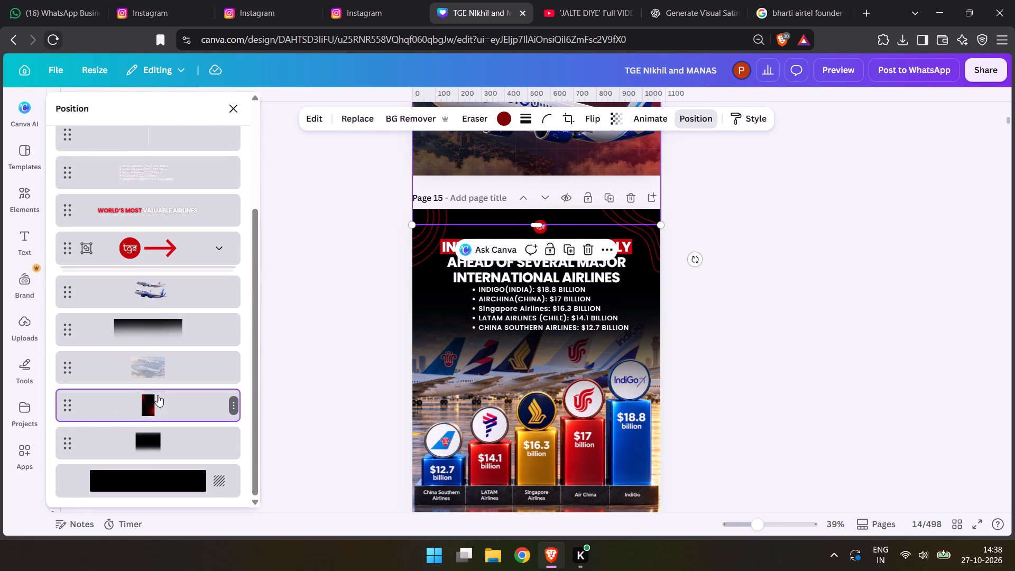
Paste the red gradient background onto page 6 and send it backward behind the logo and curved line decorations.
{"action": "scroll", "coordinate": [371, 398], "scroll_direction": "up", "scroll_amount": 20}
{"action": "scroll", "coordinate": [371, 398], "scroll_direction": "up", "scroll_amount": 19}
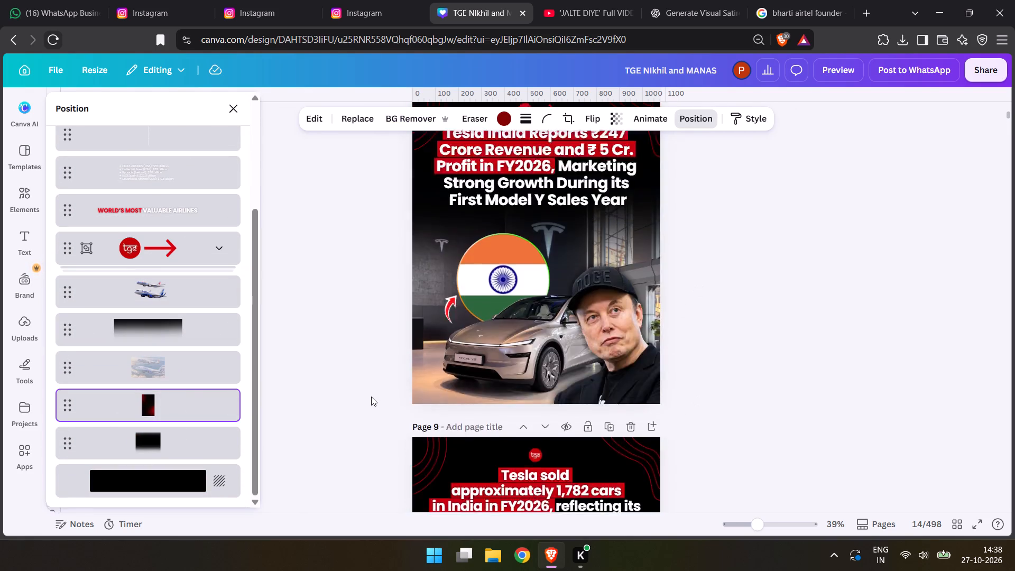
{"action": "scroll", "coordinate": [371, 397], "scroll_direction": "up", "scroll_amount": 15}
{"action": "scroll", "coordinate": [371, 397], "scroll_direction": "down", "scroll_amount": 5}
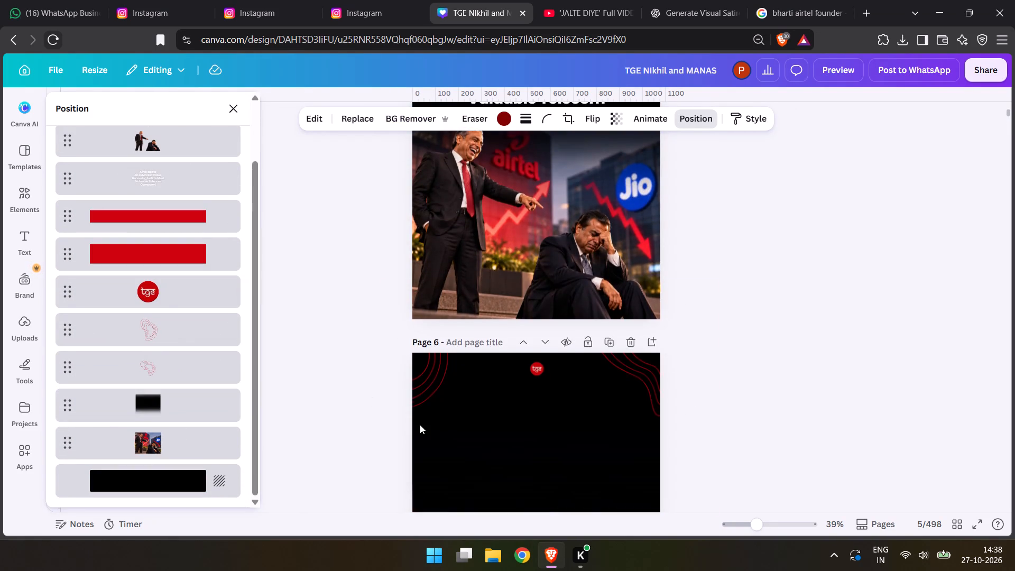
{"action": "scroll", "coordinate": [420, 425], "scroll_direction": "down", "scroll_amount": 3}
{"action": "left_click", "coordinate": [525, 399]}
{"action": "key", "text": "ctrl+v"}
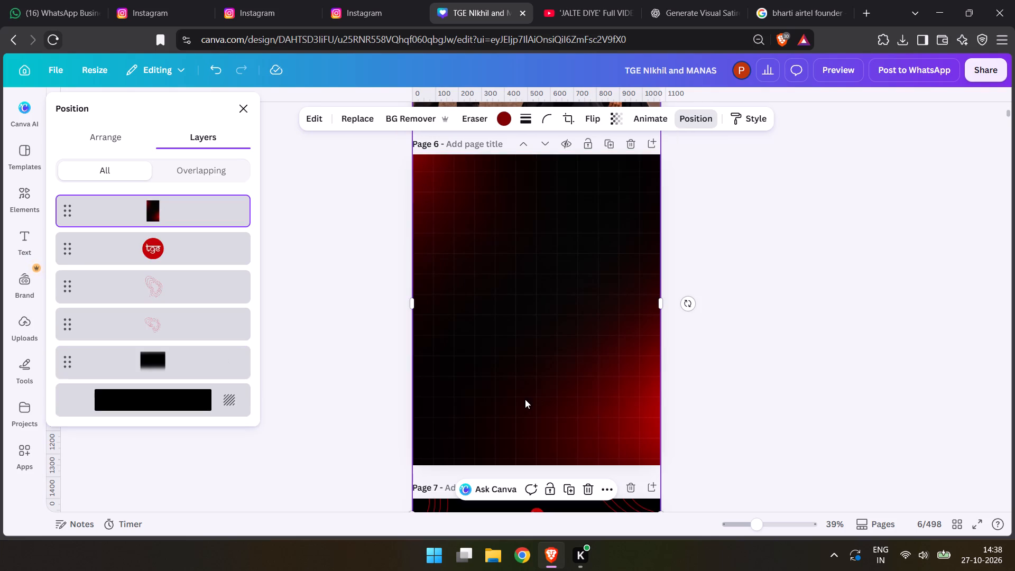
{"action": "key", "text": "ctrl+bracketleft"}
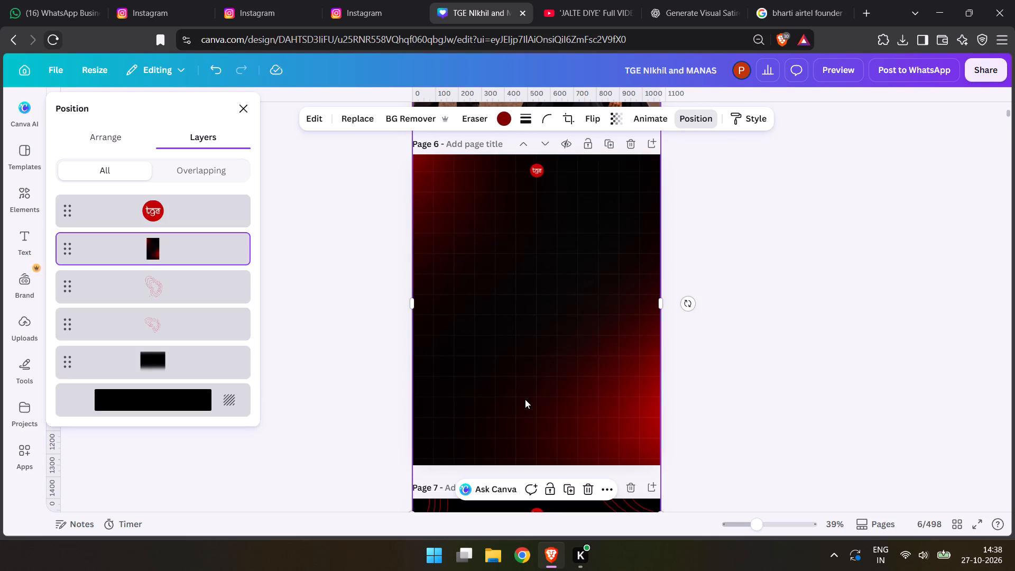
{"action": "key", "text": "ctrl+bracketleft"}
{"action": "key", "text": "ctrl+bracketleft"}
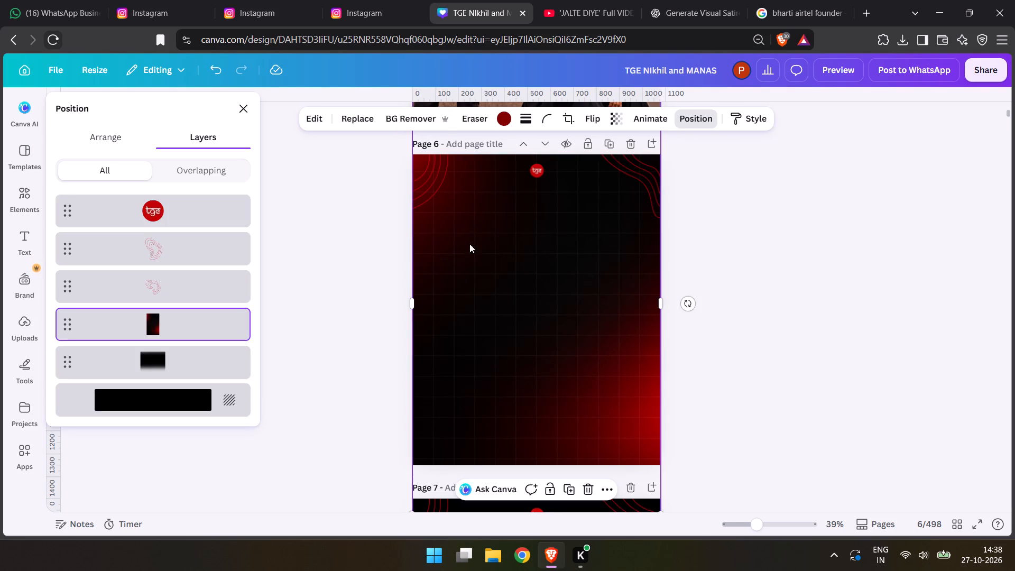
Delete the curved line decoration in page 6's upper-left corner.
{"action": "left_click", "coordinate": [430, 163]}
{"action": "key", "text": "Delete"}
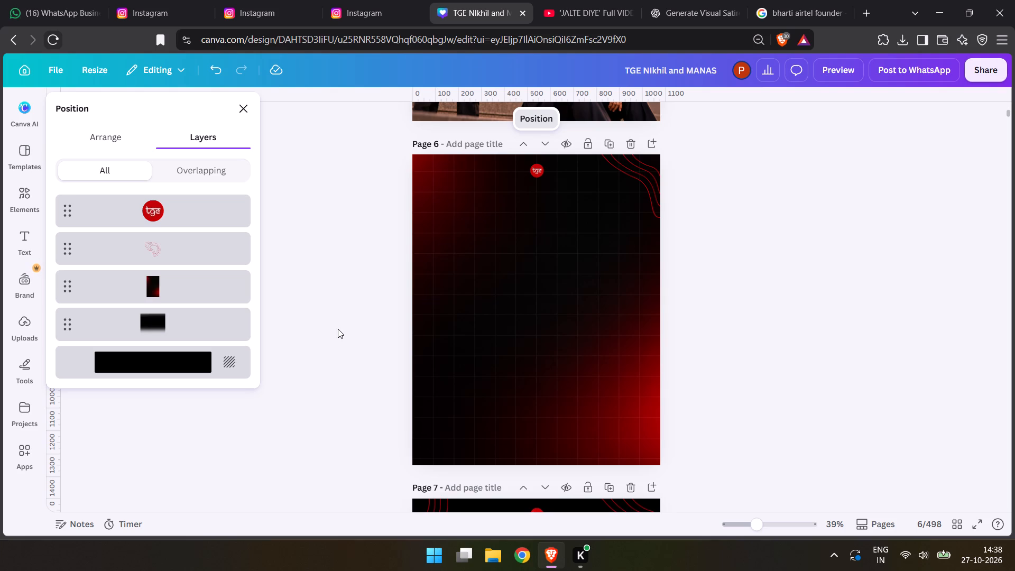
Capture a screenshot of the "Bharti Airtel Leads" heading and market-capitalisation list from the aismindia Instagram post.
{"action": "scroll", "coordinate": [338, 306], "scroll_direction": "up", "scroll_amount": 2}
{"action": "scroll", "coordinate": [338, 306], "scroll_direction": "down", "scroll_amount": 3}
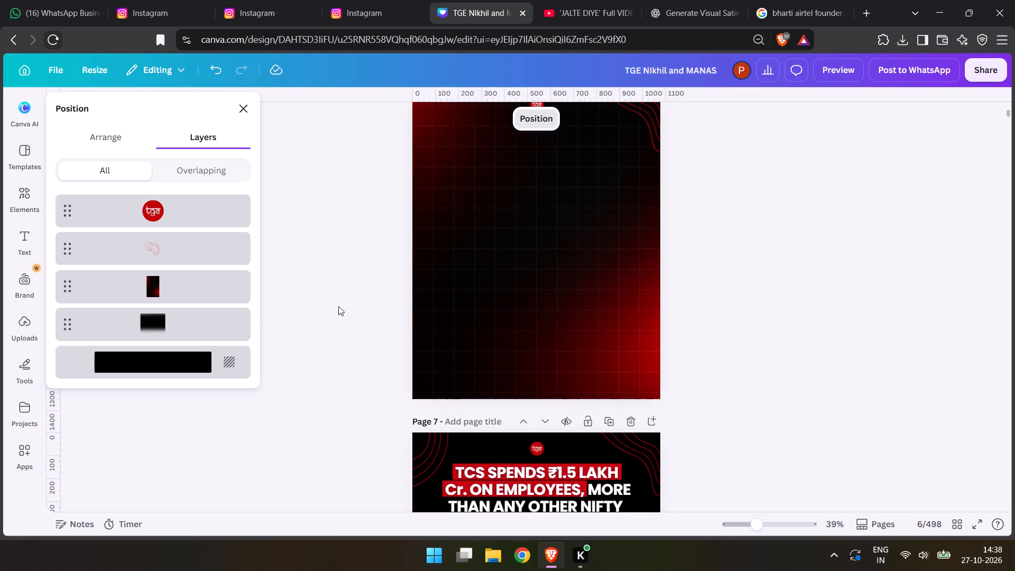
{"action": "scroll", "coordinate": [436, 271], "scroll_direction": "down", "scroll_amount": 4}
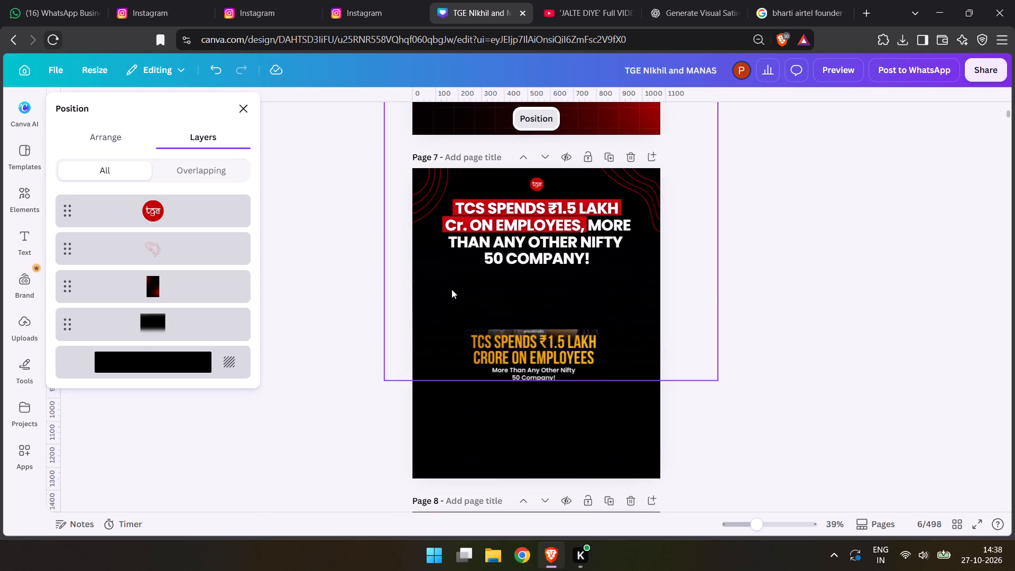
{"action": "scroll", "coordinate": [158, 366], "scroll_direction": "up", "scroll_amount": 4}
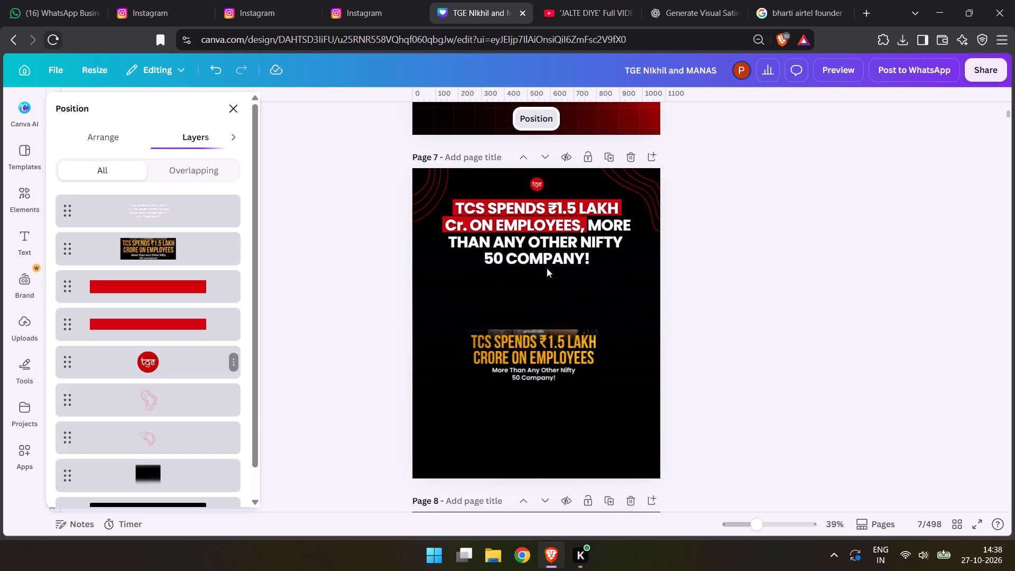
{"action": "scroll", "coordinate": [567, 268], "scroll_direction": "up", "scroll_amount": 3}
{"action": "left_click", "coordinate": [363, 13]}
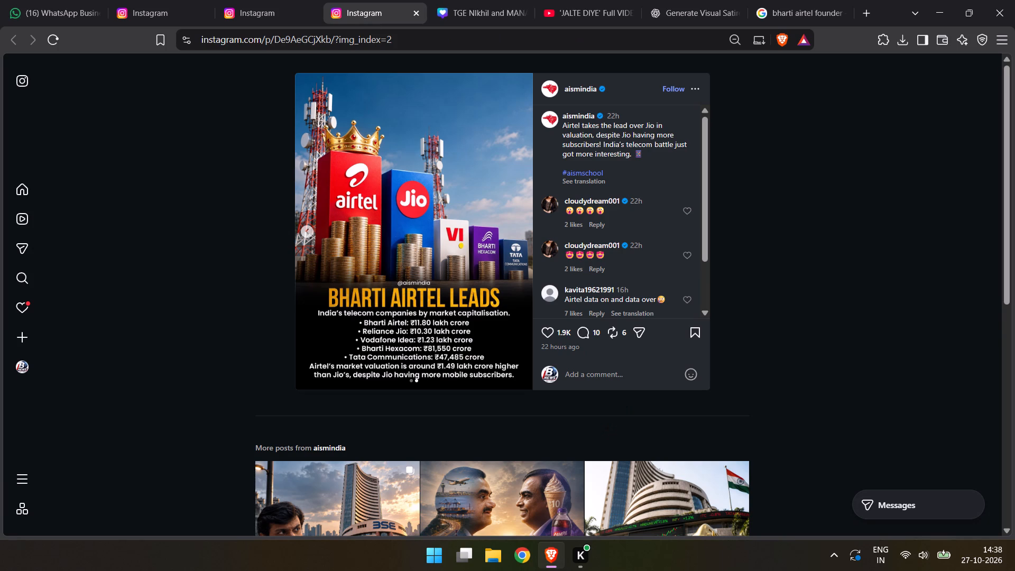
{"action": "key", "text": "shift+super+s"}
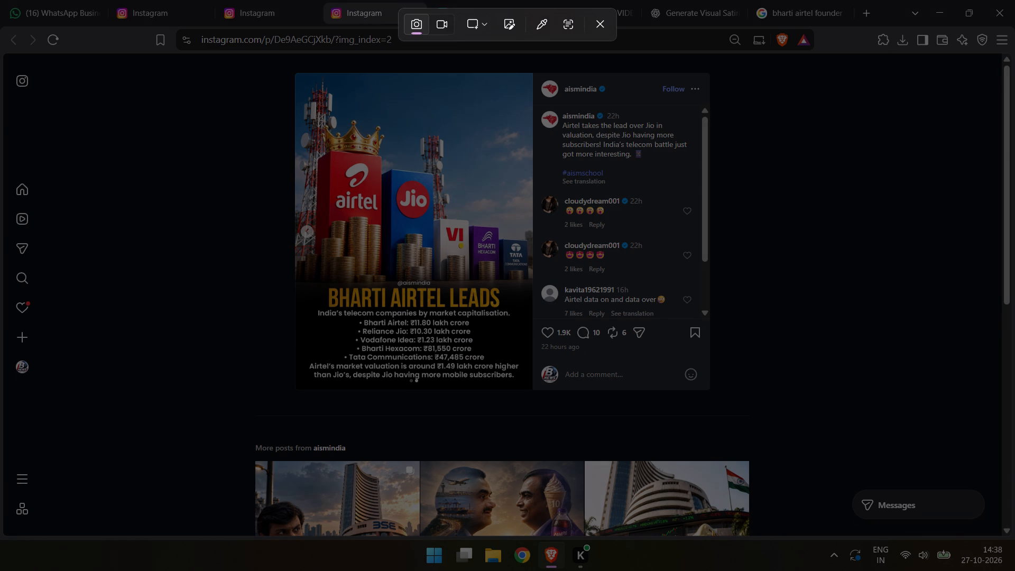
{"action": "left_click_drag", "start_coordinate": [300, 277], "coordinate": [534, 388]}
Paste the captured list image onto page 6 of the Canva design and move it lower on the page.
{"action": "left_click", "coordinate": [477, 0]}
{"action": "scroll", "coordinate": [525, 319], "scroll_direction": "down", "scroll_amount": 3}
{"action": "scroll", "coordinate": [524, 319], "scroll_direction": "up", "scroll_amount": 3}
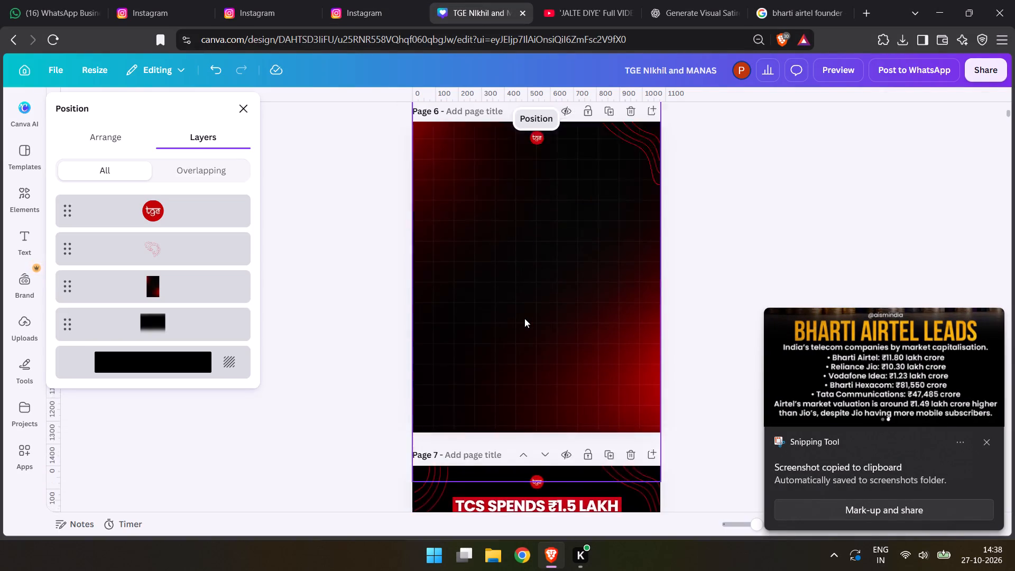
{"action": "left_click", "coordinate": [524, 318]}
{"action": "key", "text": "ctrl+v"}
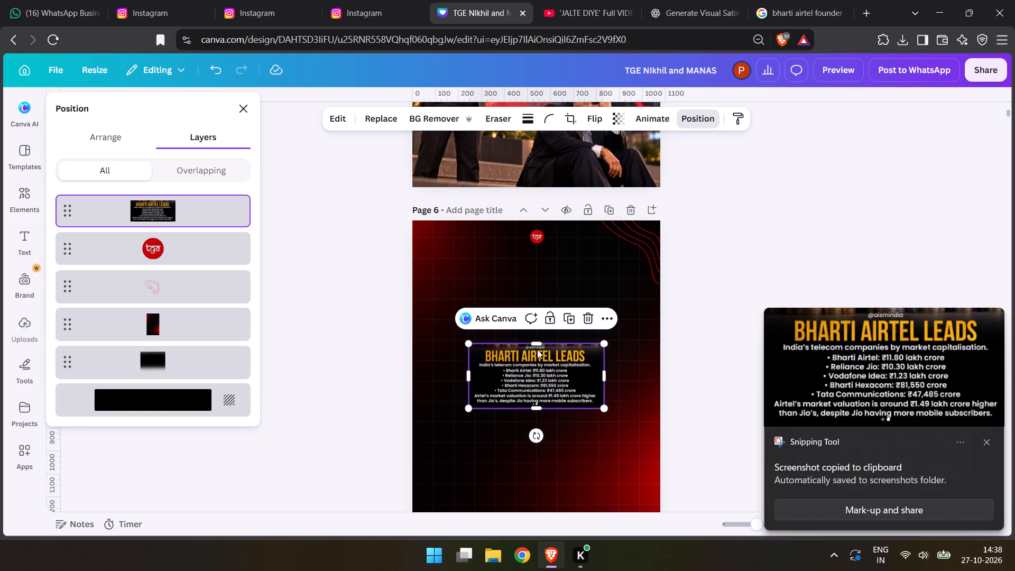
{"action": "left_click_drag", "start_coordinate": [531, 373], "coordinate": [523, 419]}
Copy the headline text from page 5 onto page 6 and place it below the logo, above the list image.
{"action": "scroll", "coordinate": [517, 395], "scroll_direction": "up", "scroll_amount": 4}
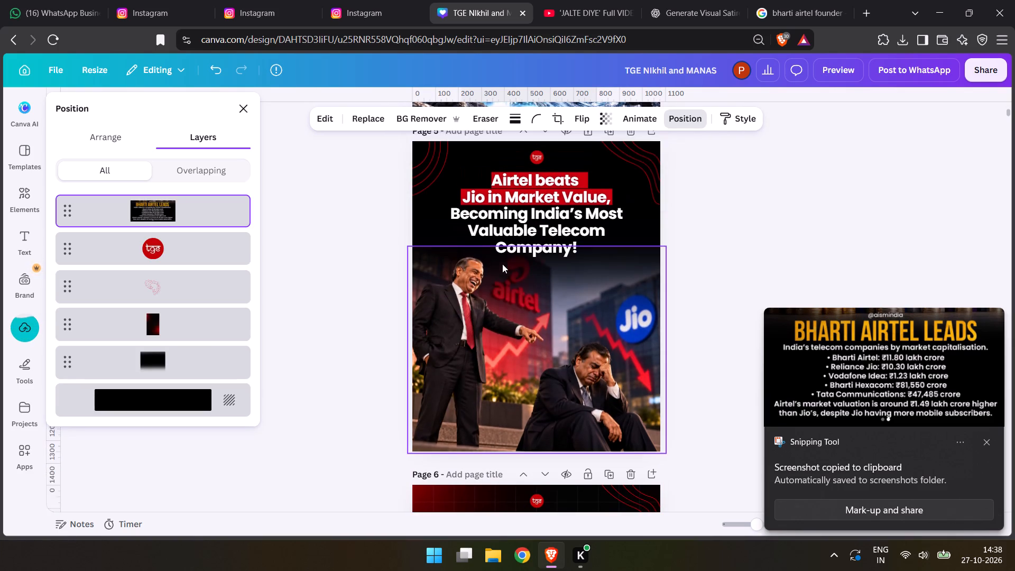
{"action": "left_click", "coordinate": [527, 234]}
{"action": "key", "text": "ctrl+c"}
{"action": "scroll", "coordinate": [527, 234], "scroll_direction": "down", "scroll_amount": 3}
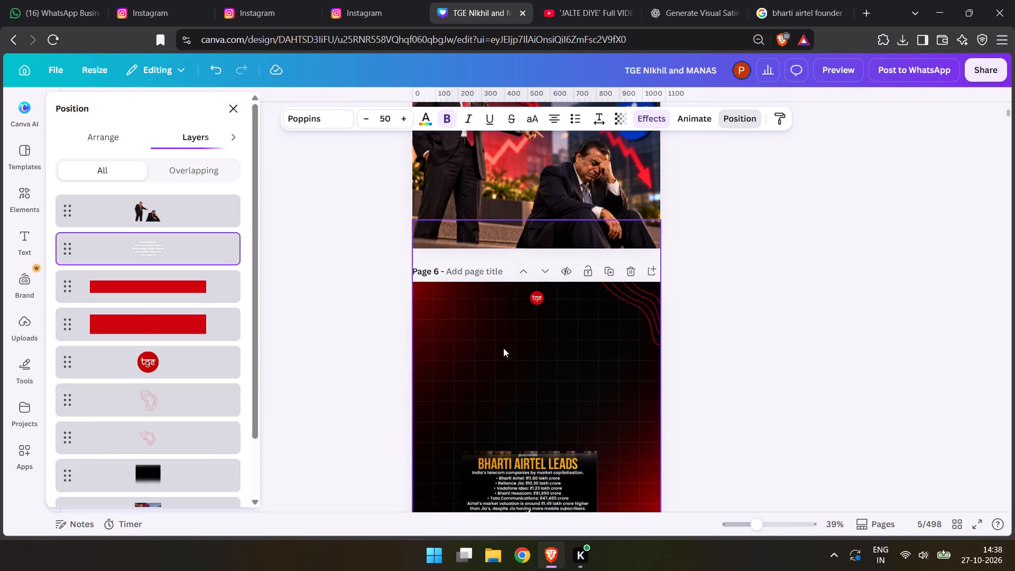
{"action": "left_click", "coordinate": [500, 384]}
{"action": "key", "text": "ctrl+v"}
{"action": "left_click_drag", "start_coordinate": [515, 358], "coordinate": [515, 382]}
Replace the copied headline's text on page 6 with "Bharti Airtel Leads".
{"action": "left_click", "coordinate": [515, 382]}
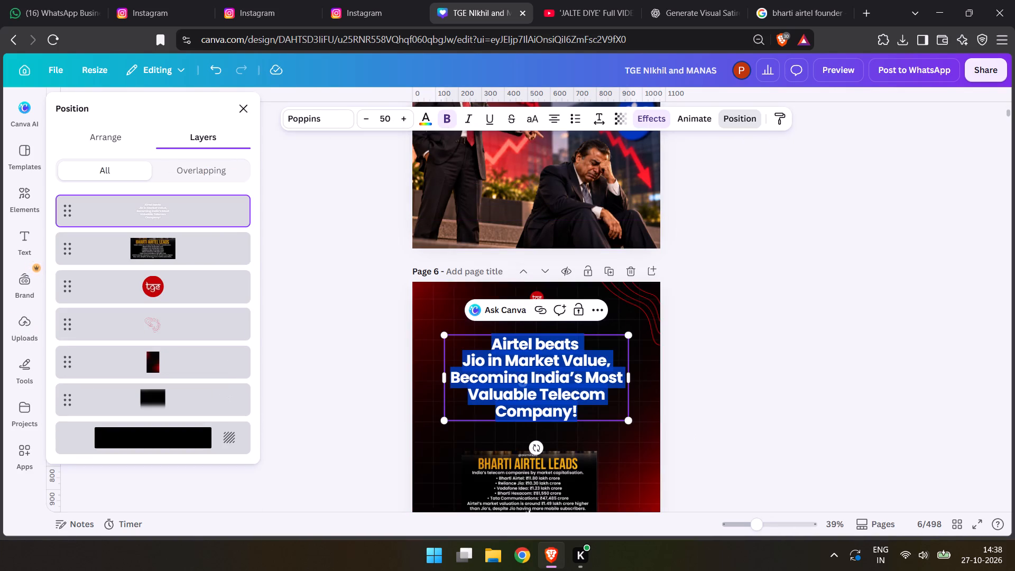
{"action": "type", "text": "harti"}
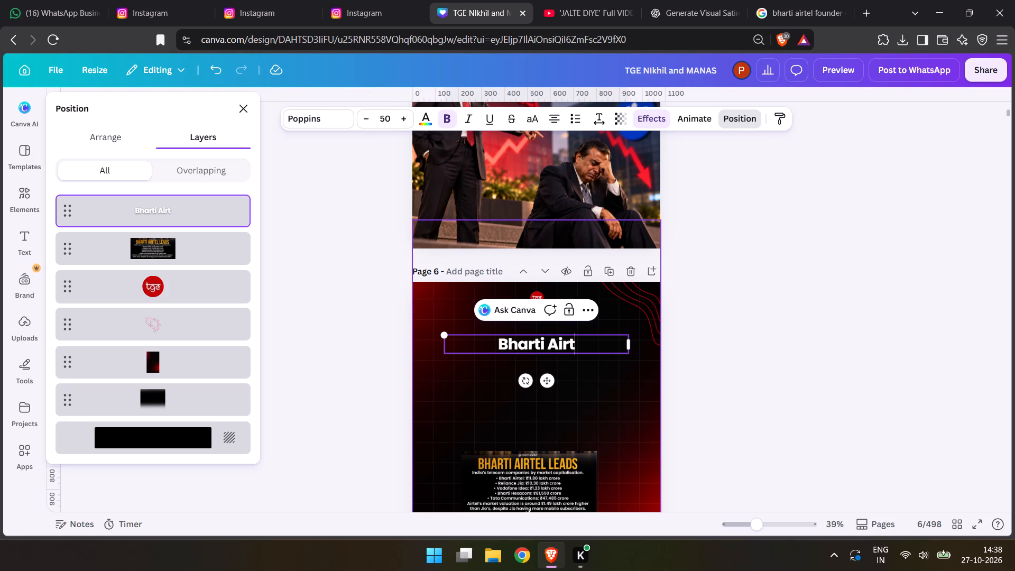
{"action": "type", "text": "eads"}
{"action": "left_click", "coordinate": [366, 374]}
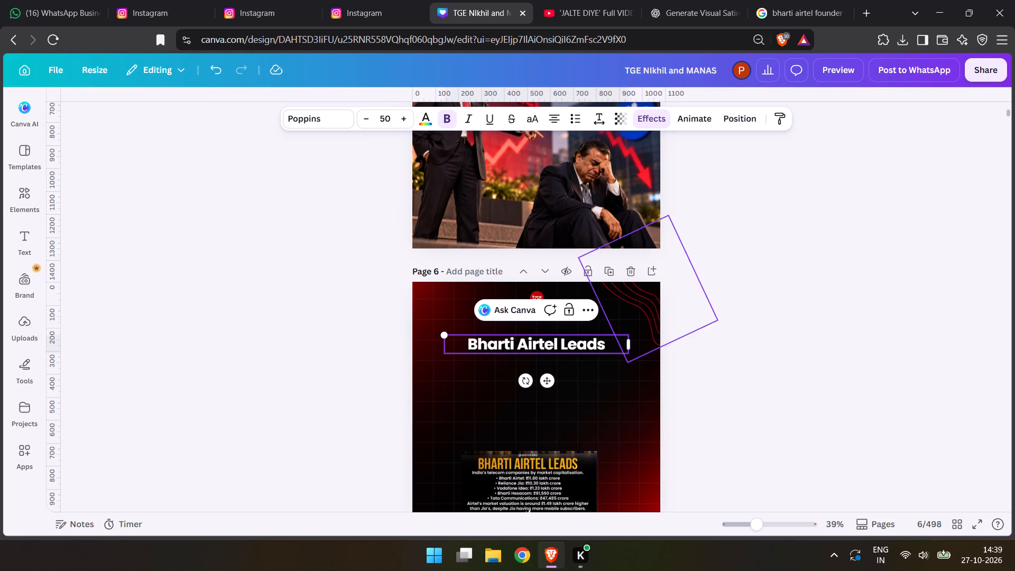
Shift the "Bharti Airtel Leads" heading on page 6 slightly left and narrow its text box to about 612 px wide.
{"action": "double_click", "coordinate": [329, 340]}
{"action": "left_click_drag", "start_coordinate": [533, 345], "coordinate": [520, 345]}
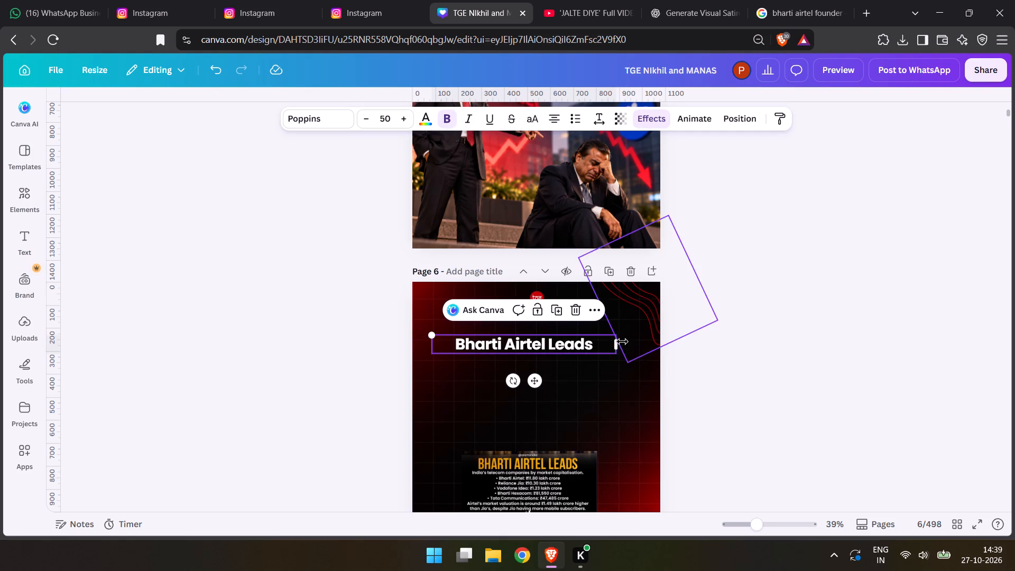
{"action": "left_click_drag", "start_coordinate": [617, 343], "coordinate": [574, 342]}
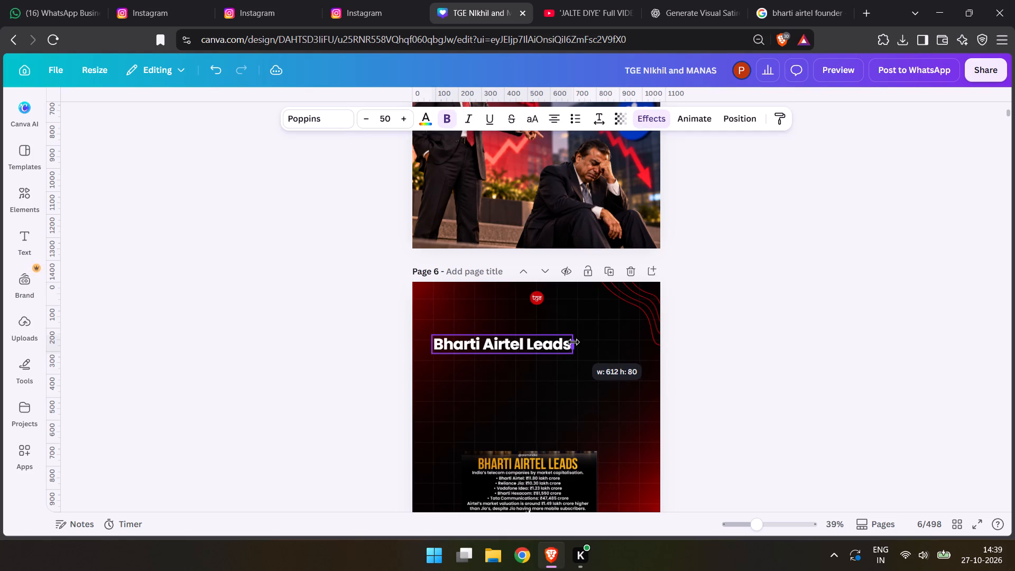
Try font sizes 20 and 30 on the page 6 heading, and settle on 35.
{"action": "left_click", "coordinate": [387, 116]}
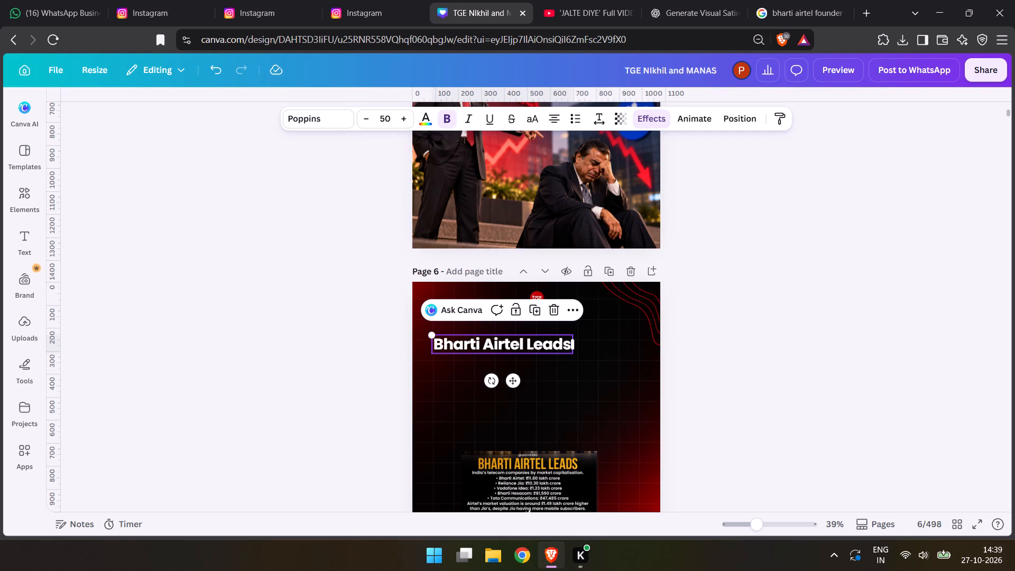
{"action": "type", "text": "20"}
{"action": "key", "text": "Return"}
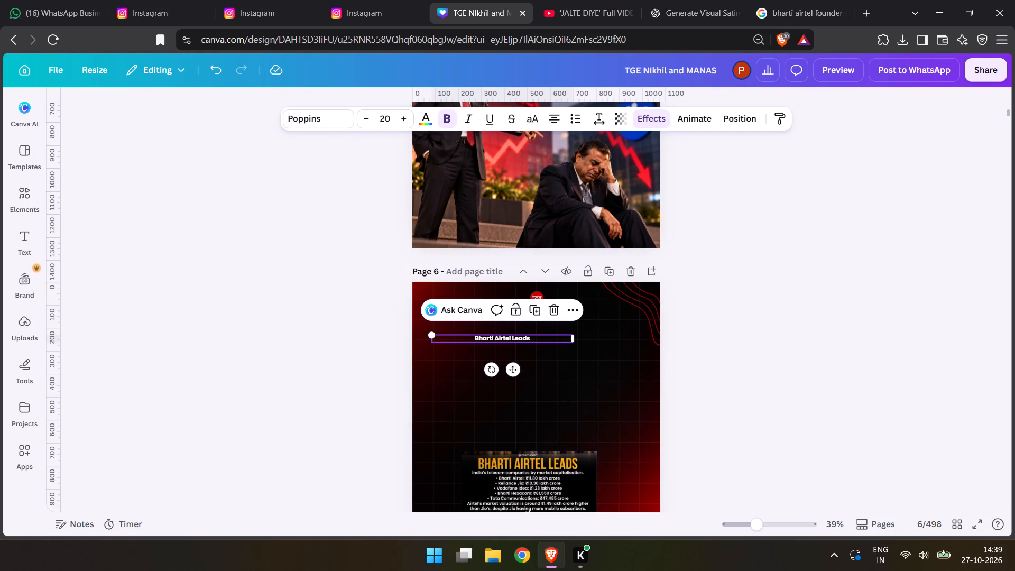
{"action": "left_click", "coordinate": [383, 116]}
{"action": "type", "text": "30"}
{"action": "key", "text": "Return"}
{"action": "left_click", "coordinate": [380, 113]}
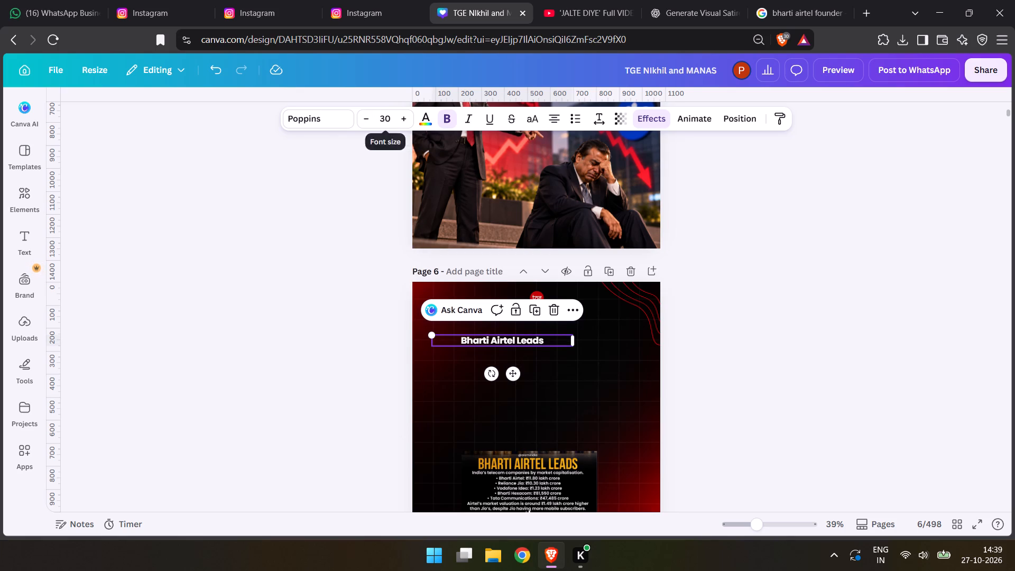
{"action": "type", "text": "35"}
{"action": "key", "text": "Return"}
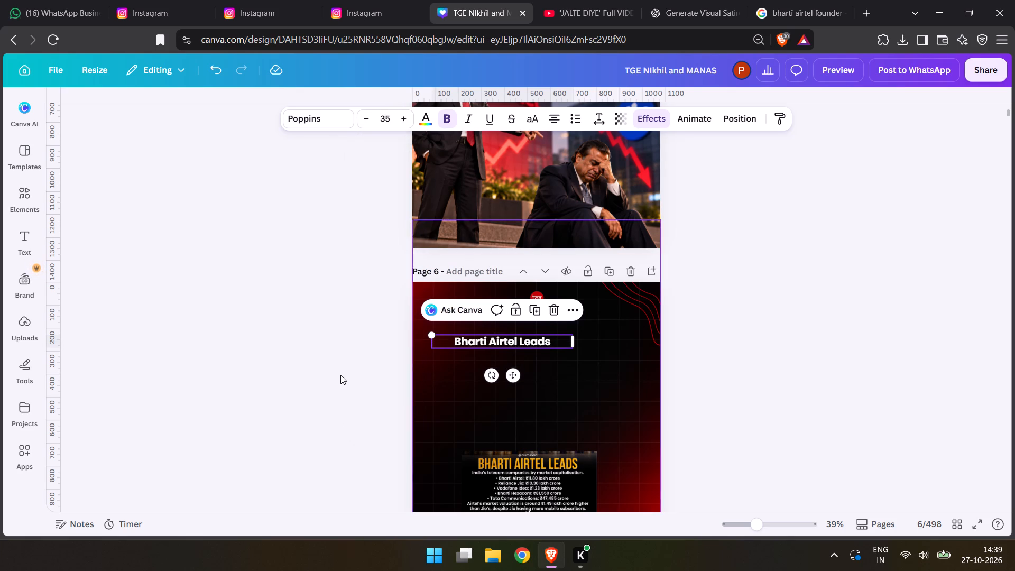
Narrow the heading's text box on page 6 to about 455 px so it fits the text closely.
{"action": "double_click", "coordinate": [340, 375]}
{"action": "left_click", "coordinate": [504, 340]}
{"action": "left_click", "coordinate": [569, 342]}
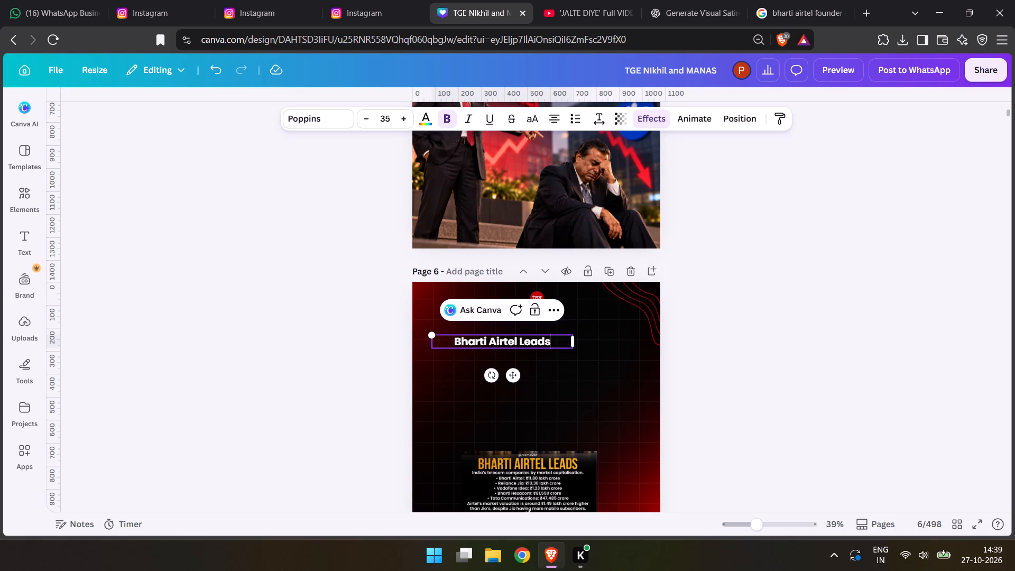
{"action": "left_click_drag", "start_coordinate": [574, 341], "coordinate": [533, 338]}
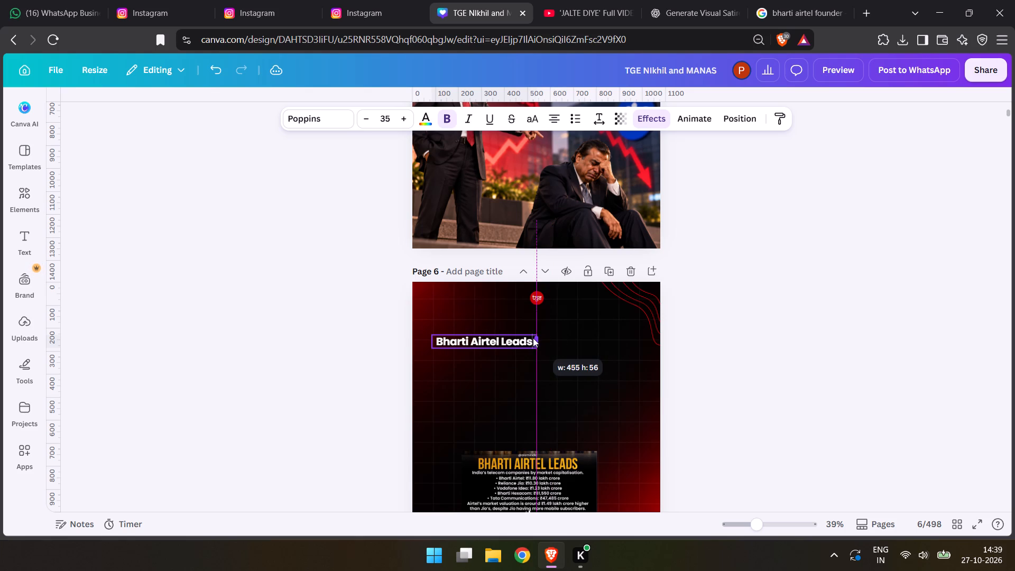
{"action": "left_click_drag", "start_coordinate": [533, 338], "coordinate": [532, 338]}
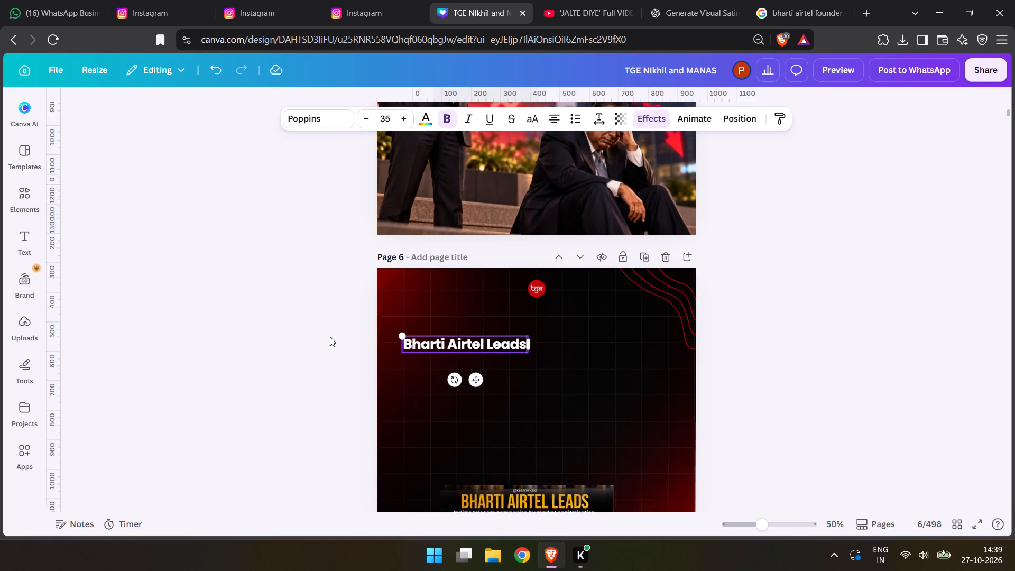
Move the "Bharti Airtel Leads" heading up and left, near the left edge of page 6 just below the logo's level.
{"action": "left_click", "coordinate": [303, 345]}
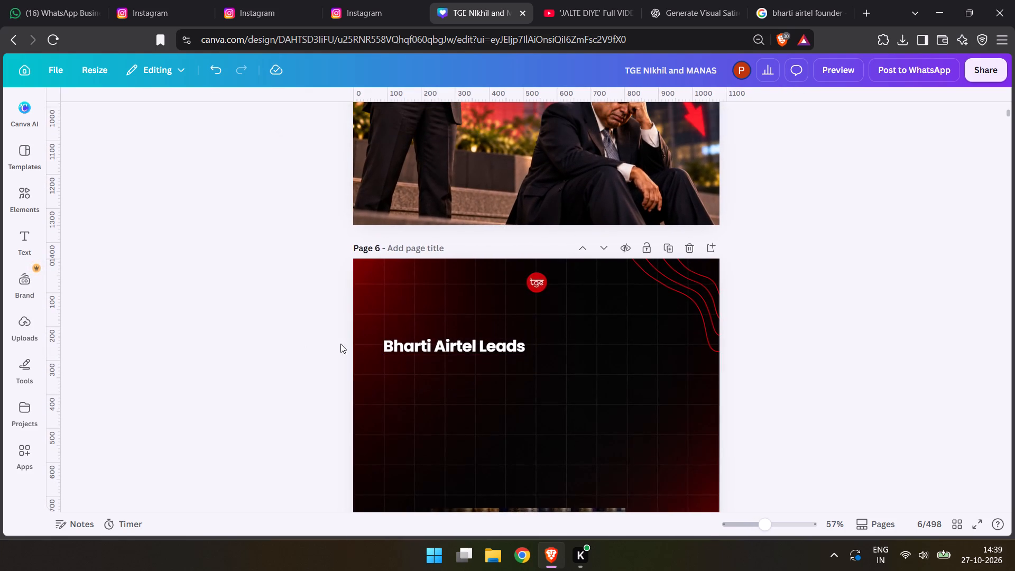
{"action": "left_click_drag", "start_coordinate": [434, 348], "coordinate": [412, 316]}
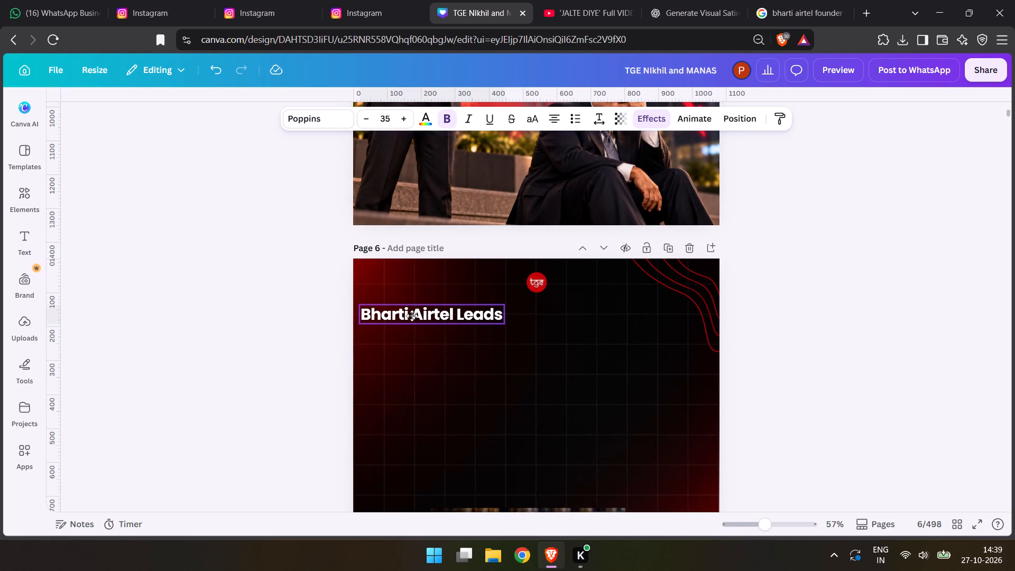
{"action": "left_click_drag", "start_coordinate": [412, 316], "coordinate": [418, 316]}
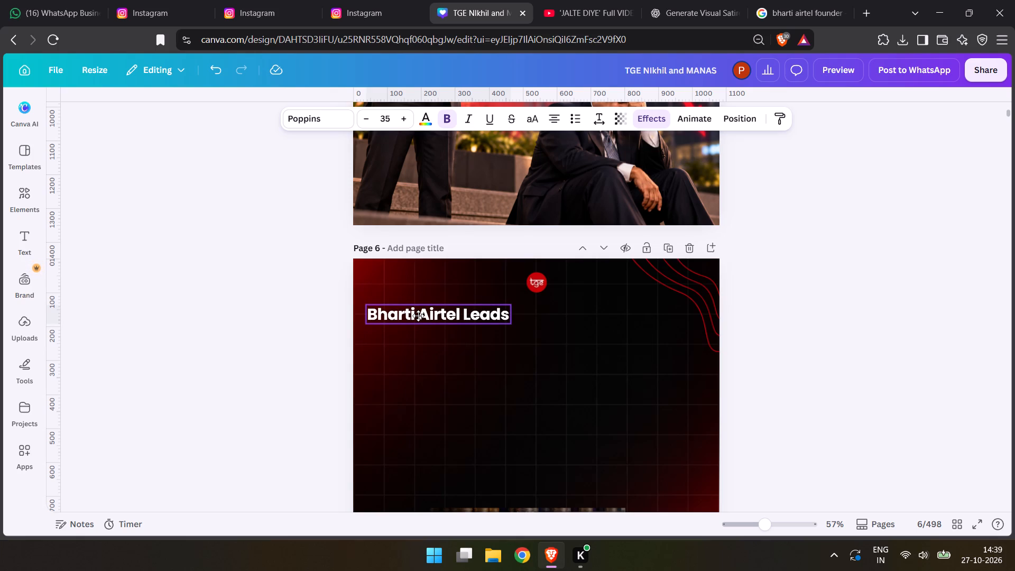
{"action": "left_click_drag", "start_coordinate": [418, 316], "coordinate": [420, 315]}
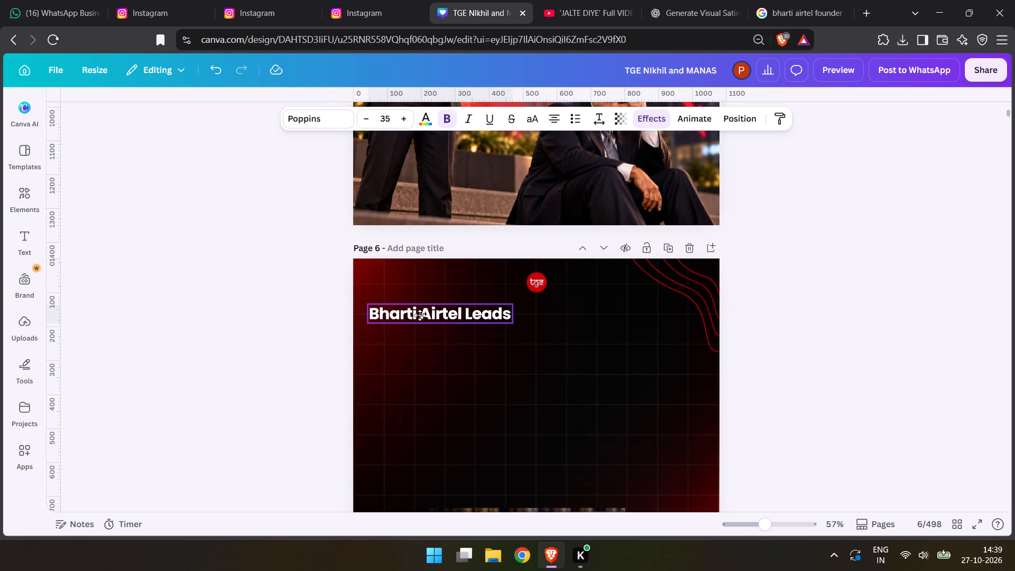
{"action": "left_click_drag", "start_coordinate": [420, 315], "coordinate": [418, 316]}
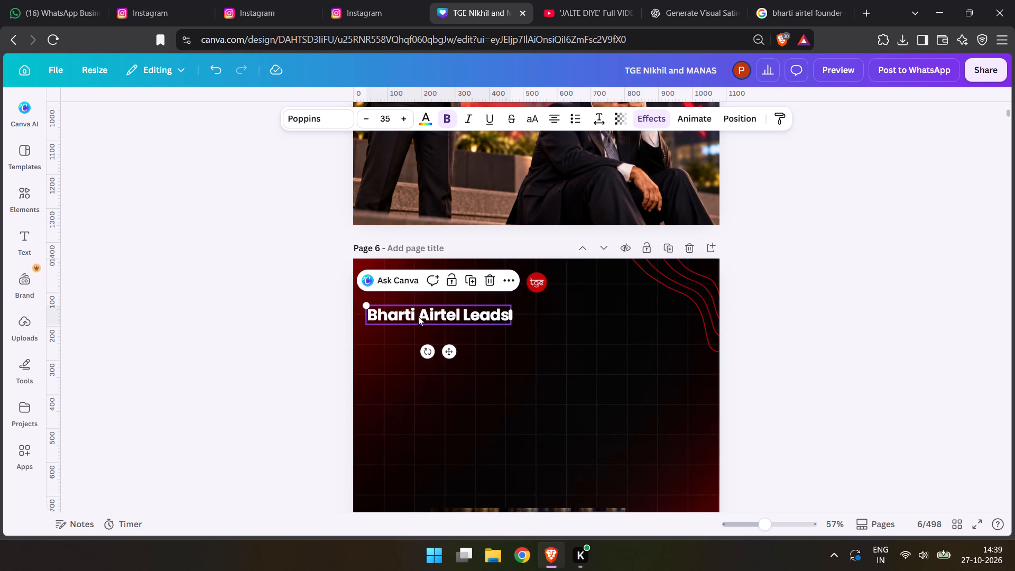
Colour the word "Airtel" in the page 6 heading red.
{"action": "left_click", "coordinate": [418, 316]}
{"action": "left_click_drag", "start_coordinate": [418, 316], "coordinate": [459, 311]}
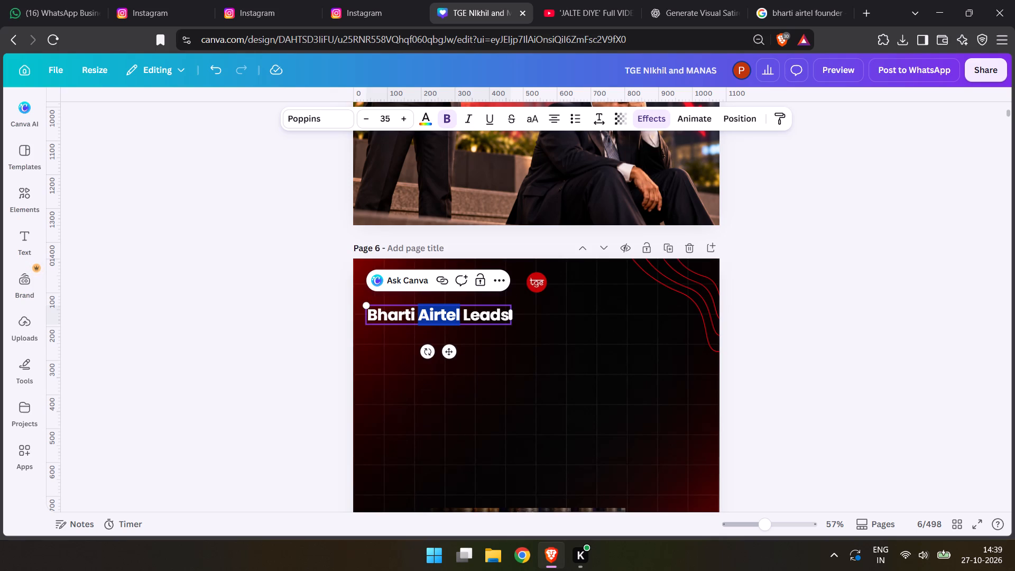
{"action": "left_click", "coordinate": [426, 125]}
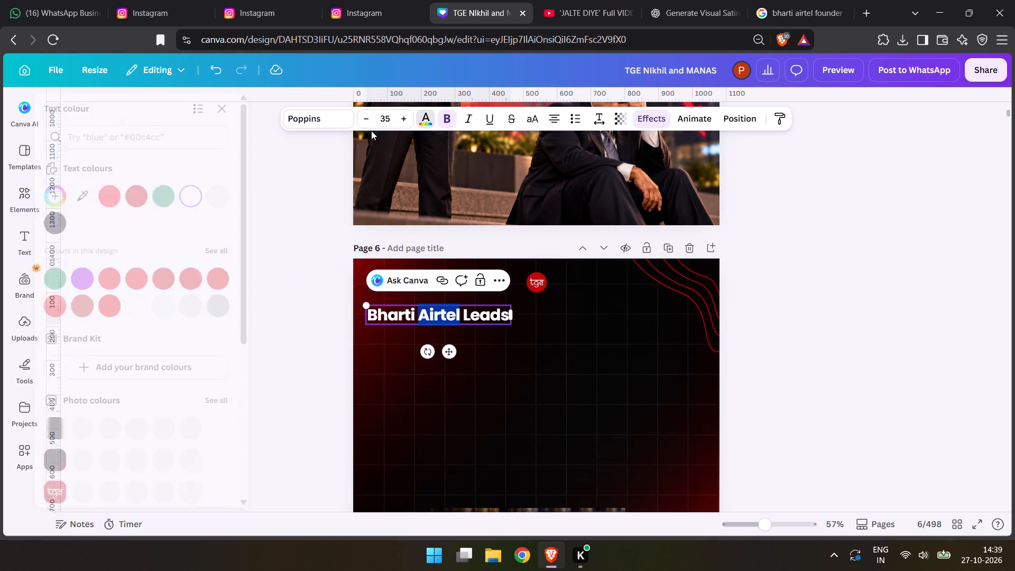
{"action": "left_click", "coordinate": [127, 196]}
{"action": "double_click", "coordinate": [310, 349]}
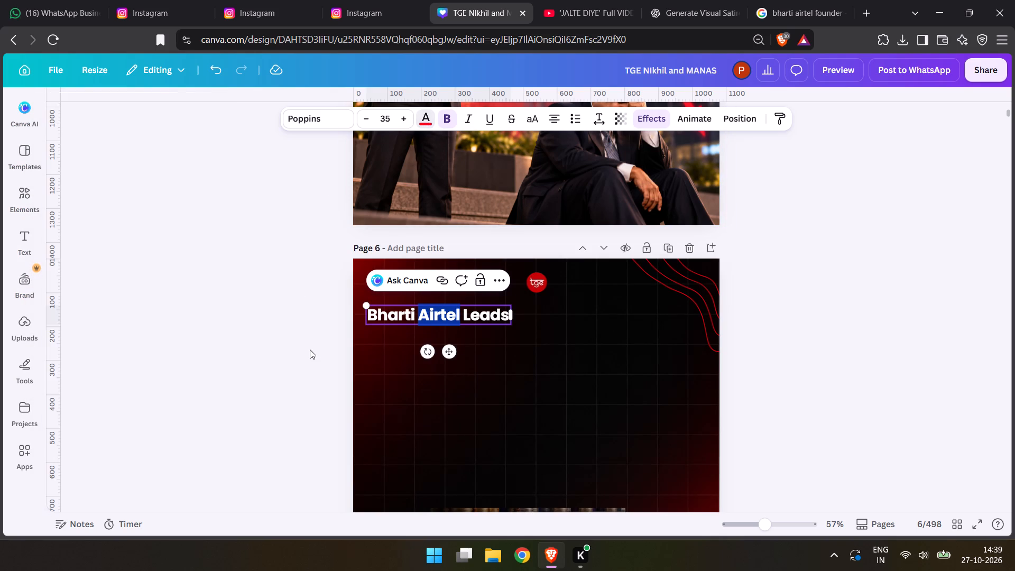
Enlarge the page 6 heading to font size 50 and widen its text box to about 609 px so it fits one line.
{"action": "scroll", "coordinate": [310, 349], "scroll_direction": "down", "scroll_amount": 2}
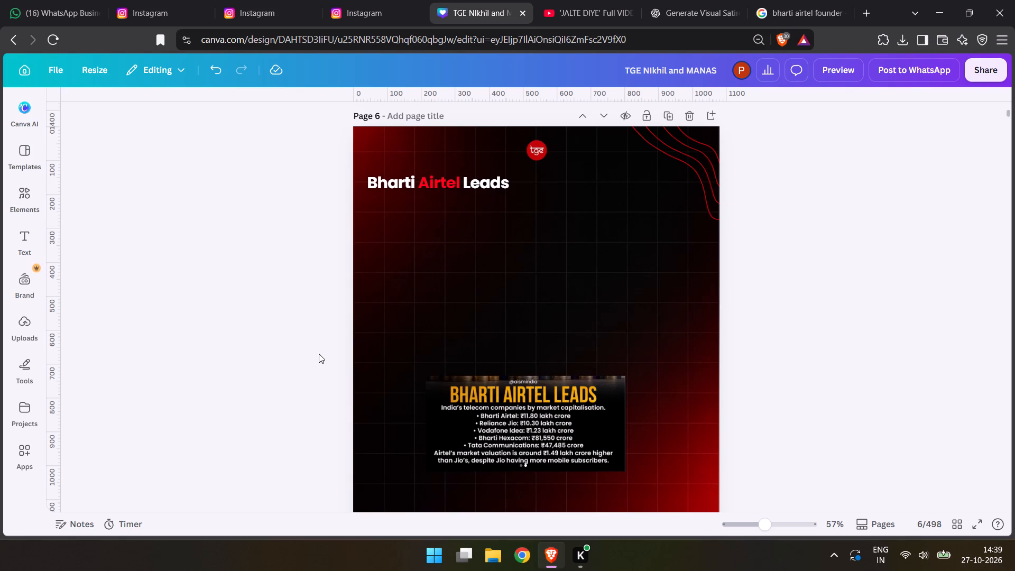
{"action": "left_click", "coordinate": [401, 186]}
{"action": "triple_click", "coordinate": [407, 118]}
{"action": "triple_click", "coordinate": [407, 118]}
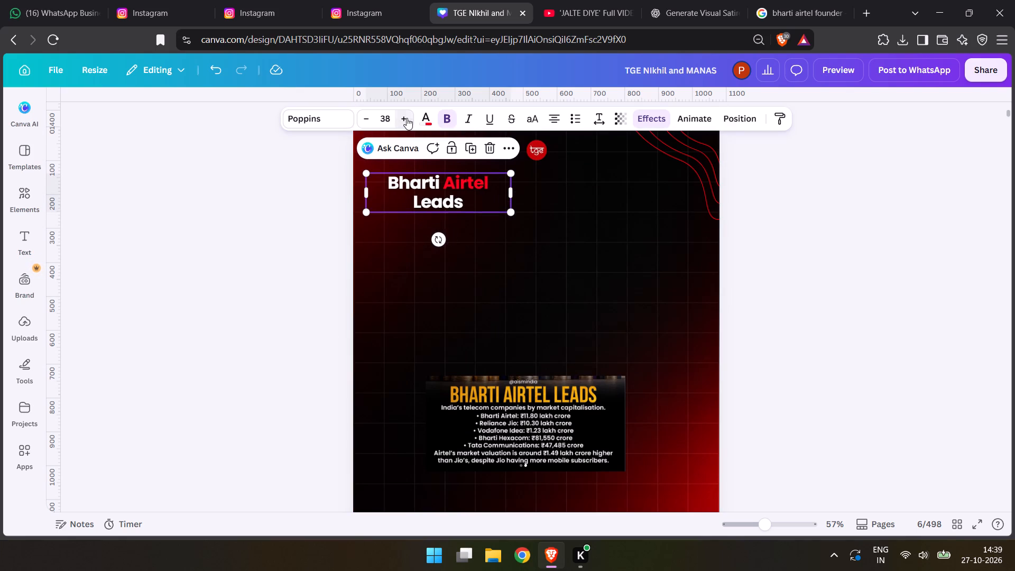
{"action": "triple_click", "coordinate": [407, 118]}
{"action": "triple_click", "coordinate": [407, 118]}
{"action": "double_click", "coordinate": [406, 119]}
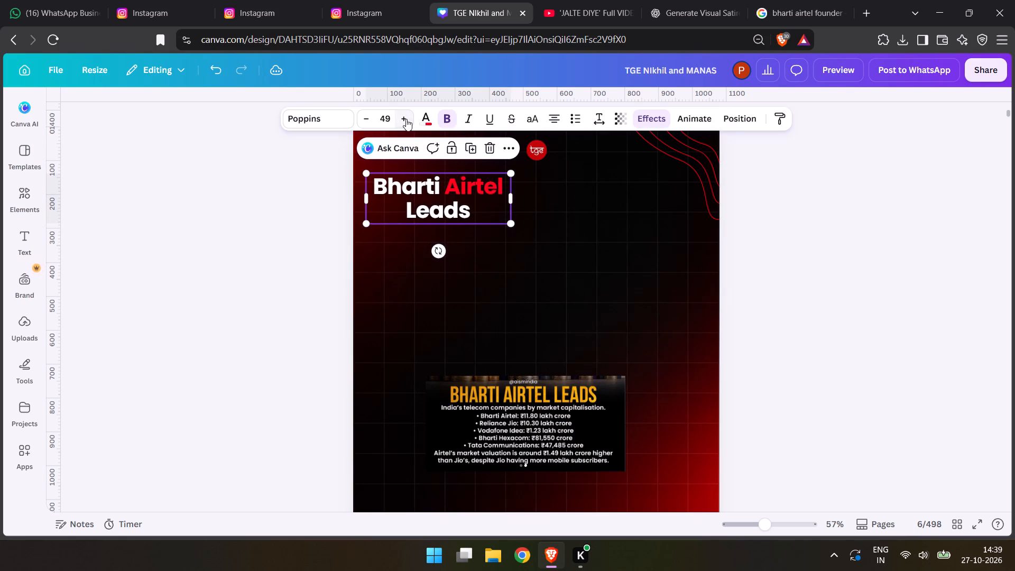
{"action": "left_click", "coordinate": [406, 119]}
{"action": "left_click_drag", "start_coordinate": [513, 198], "coordinate": [574, 196]}
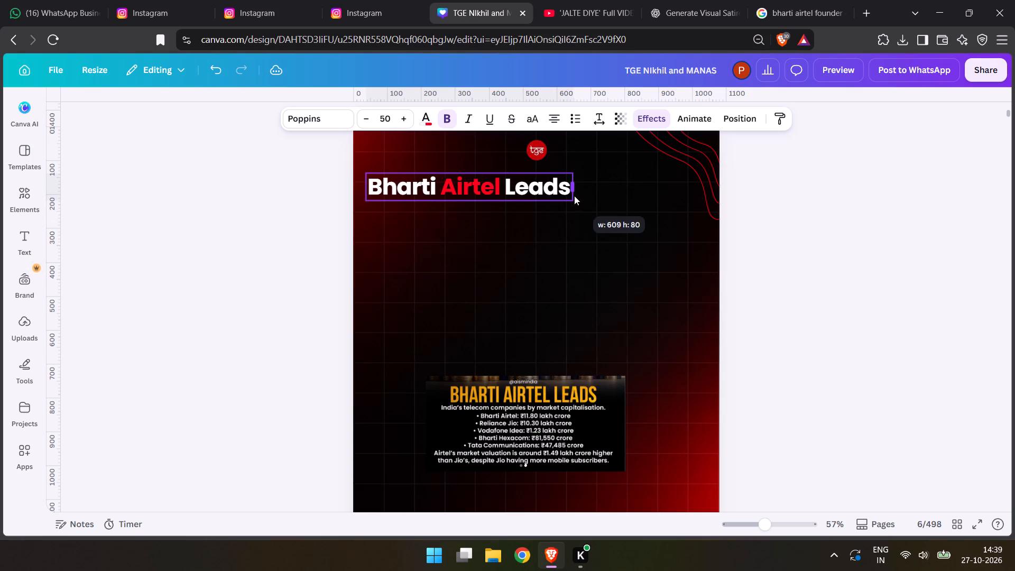
{"action": "left_click_drag", "start_coordinate": [574, 196], "coordinate": [573, 195]}
{"action": "left_click", "coordinate": [256, 238]}
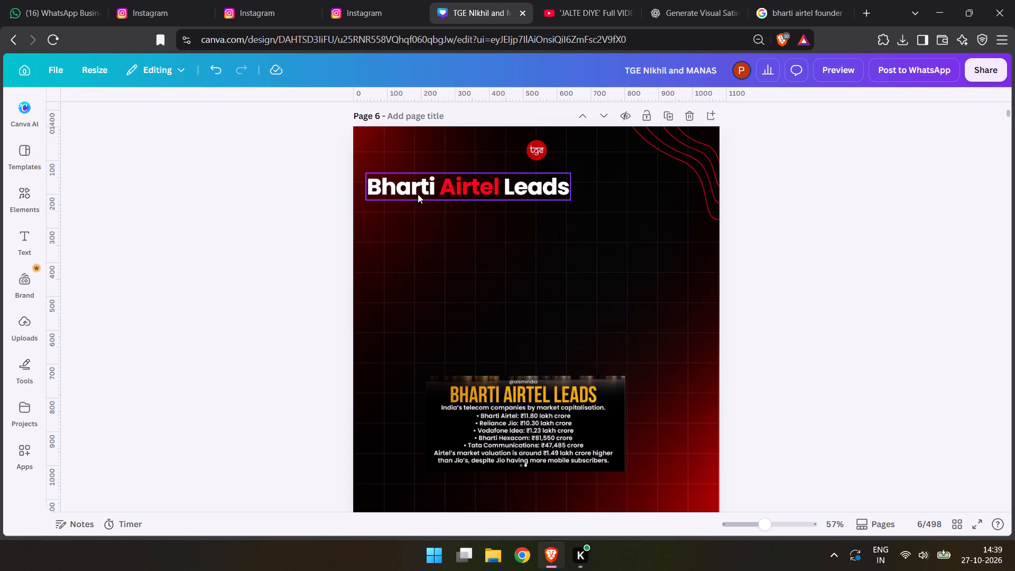
Nudge the page 6 heading slightly further left.
{"action": "left_click", "coordinate": [425, 188]}
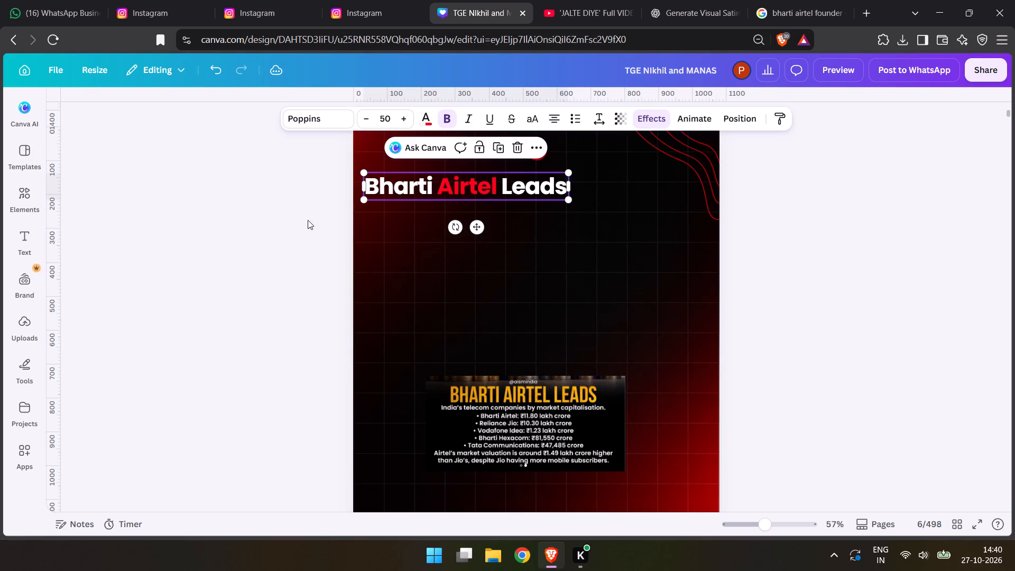
{"action": "left_click", "coordinate": [271, 222]}
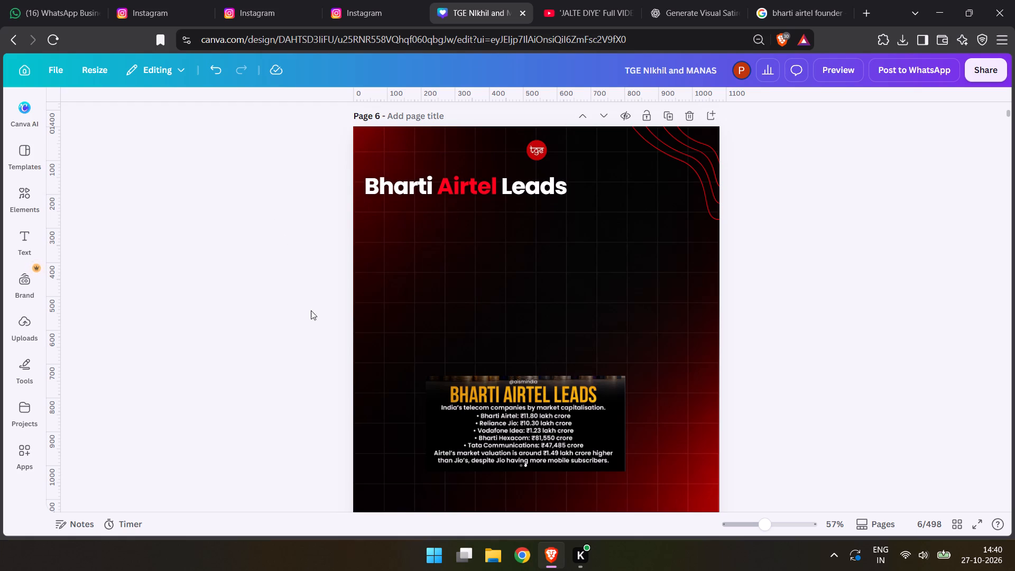
Duplicate the "Bharti Airtel Leads" heading and place the copy between it and the reference snippet on page 6.
{"action": "left_click", "coordinate": [443, 183]}
{"action": "key", "text": "ctrl+d"}
{"action": "left_click_drag", "start_coordinate": [444, 186], "coordinate": [483, 273]}
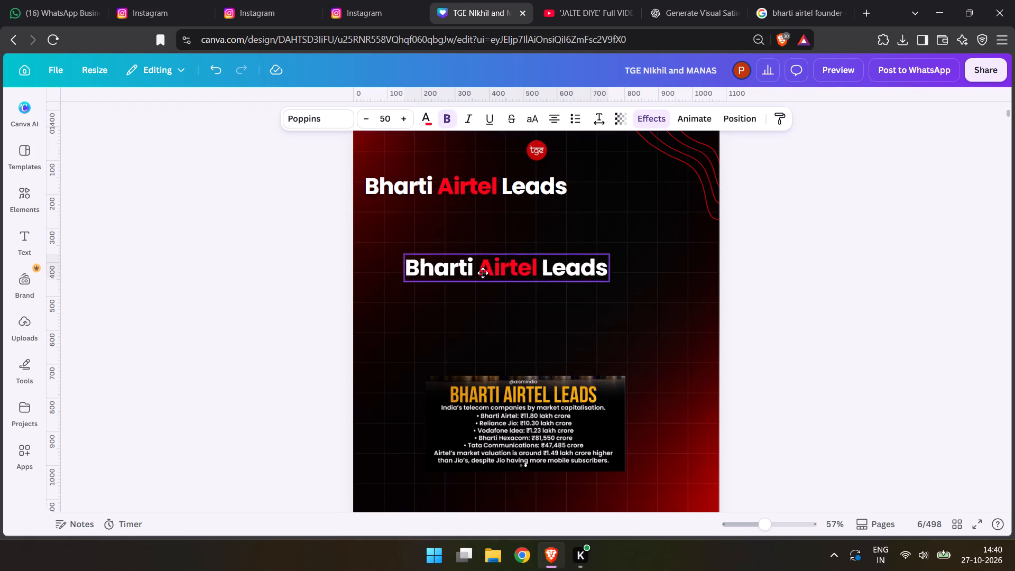
{"action": "left_click_drag", "start_coordinate": [483, 273], "coordinate": [486, 278]}
Replace the duplicate heading's text with "India's telecom companies".
{"action": "left_click", "coordinate": [486, 278]}
{"action": "key", "text": "i"}
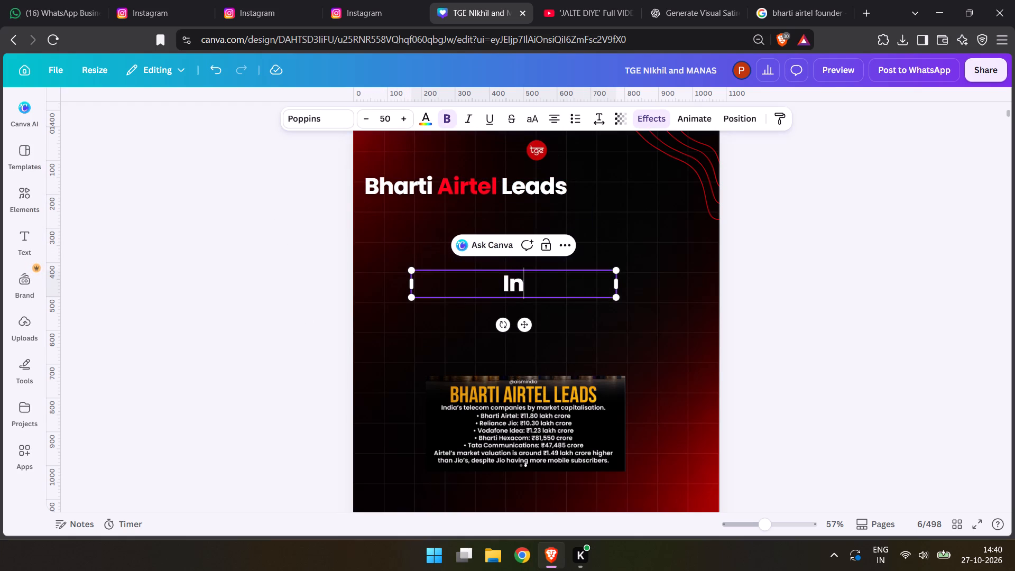
{"action": "key", "text": "apostrophe"}
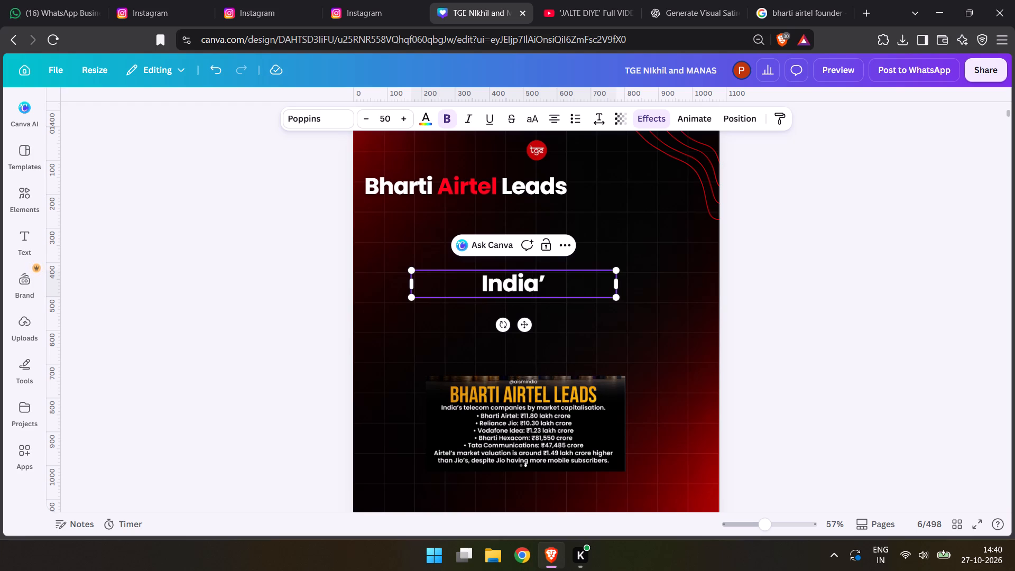
{"action": "type", "text": "s"}
{"action": "key", "text": "space"}
{"action": "key", "text": "r"}
{"action": "key", "text": "BackSpace"}
{"action": "type", "text": "teleo"}
{"action": "key", "text": "BackSpace"}
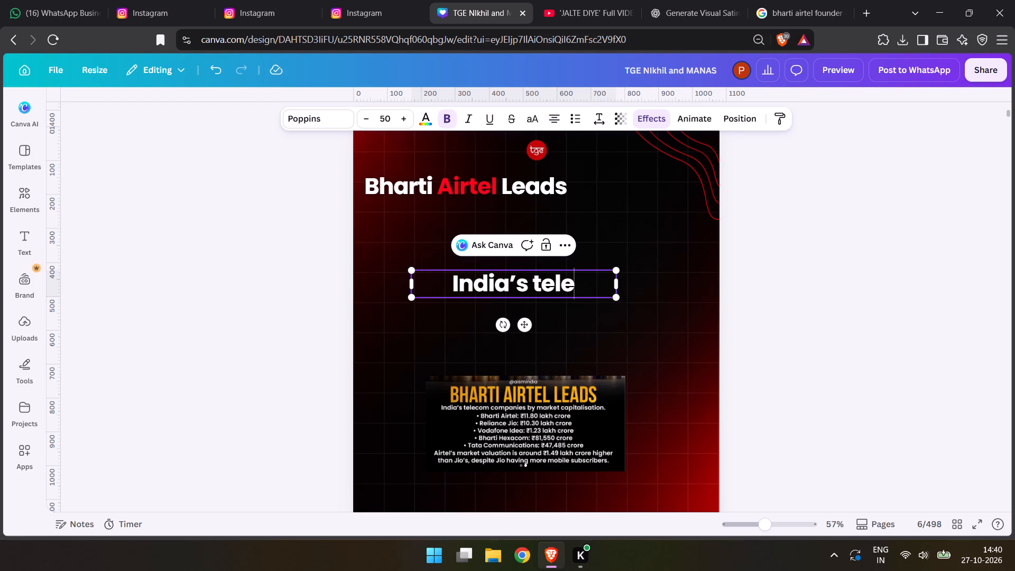
{"action": "type", "text": "com comapnir"}
{"action": "key", "text": "BackSpace"}
{"action": "type", "text": "es"}
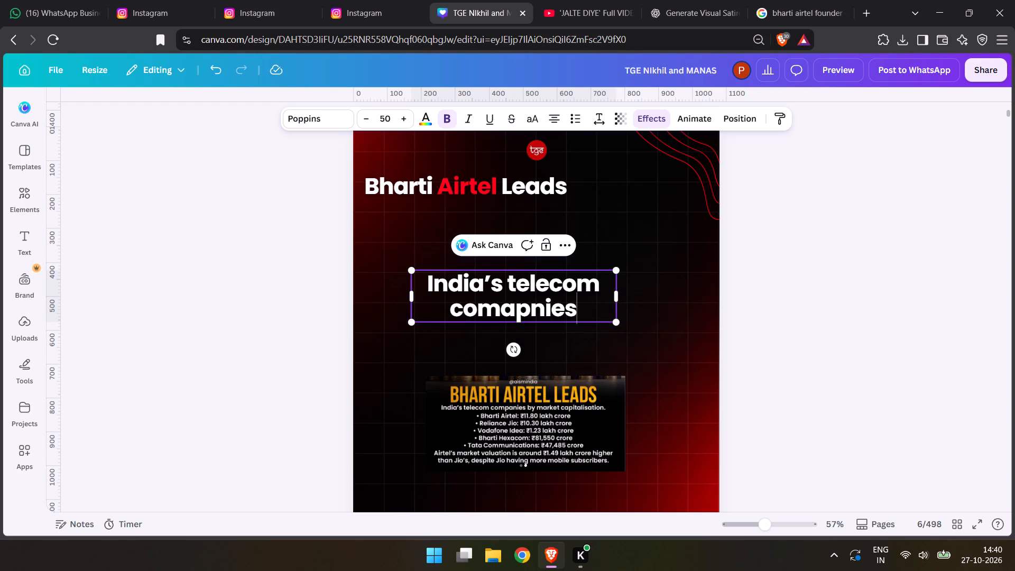
Correct the spelling of "companies" in the new text line.
{"action": "key", "text": "Left"}
{"action": "key", "text": "Left"}
{"action": "key", "text": "Left"}
{"action": "key", "text": "Left"}
{"action": "key", "text": "Left"}
{"action": "key", "text": "BackSpace"}
{"action": "key", "text": "Down"}
{"action": "key", "text": "BackSpace"}
{"action": "key", "text": "BackSpace"}
{"action": "key", "text": "BackSpace"}
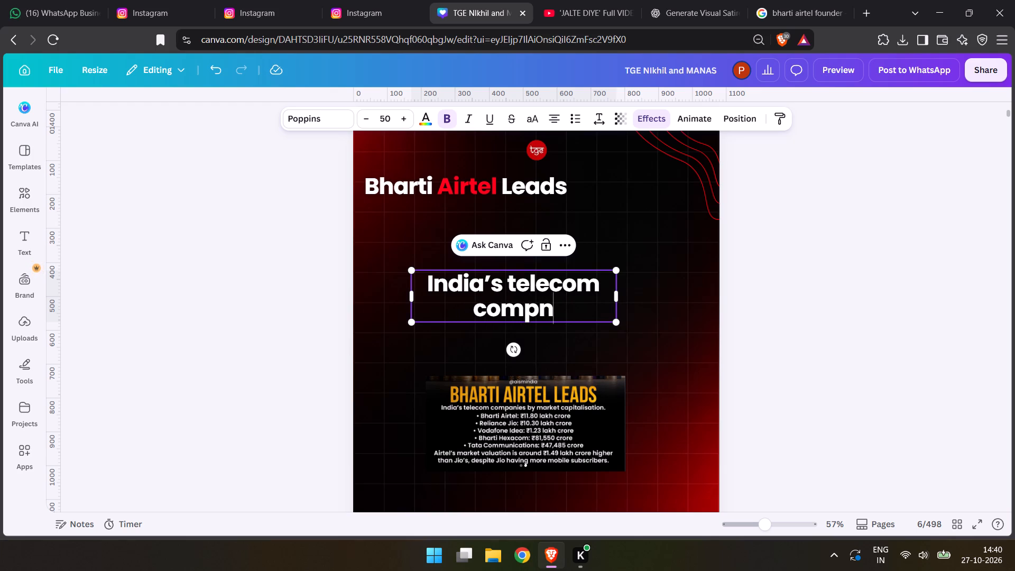
{"action": "key", "text": "BackSpace"}
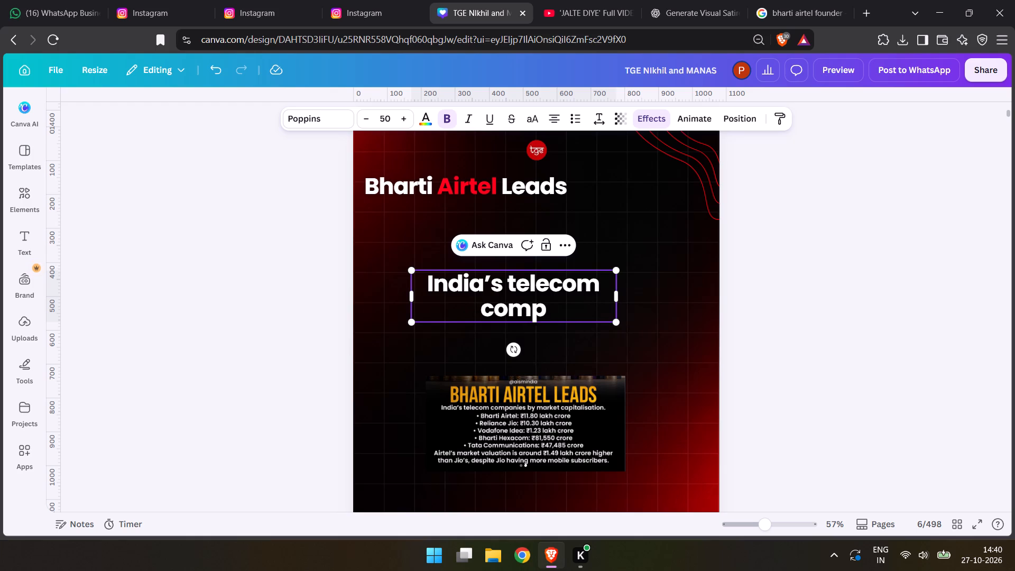
{"action": "type", "text": "anies"}
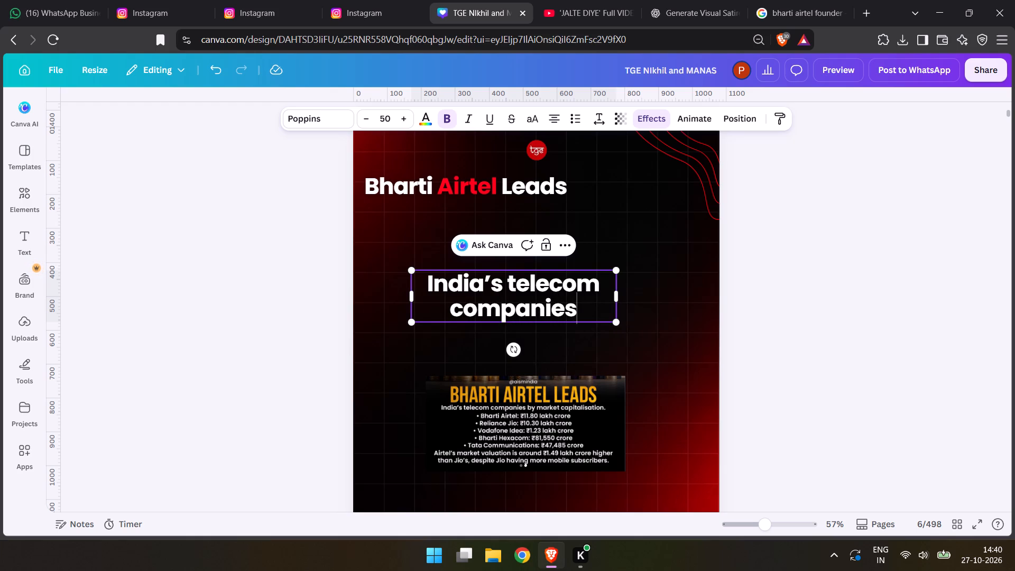
Continue the line with "by market capitalisation".
{"action": "type", "text": "by market"}
{"action": "key", "text": "space"}
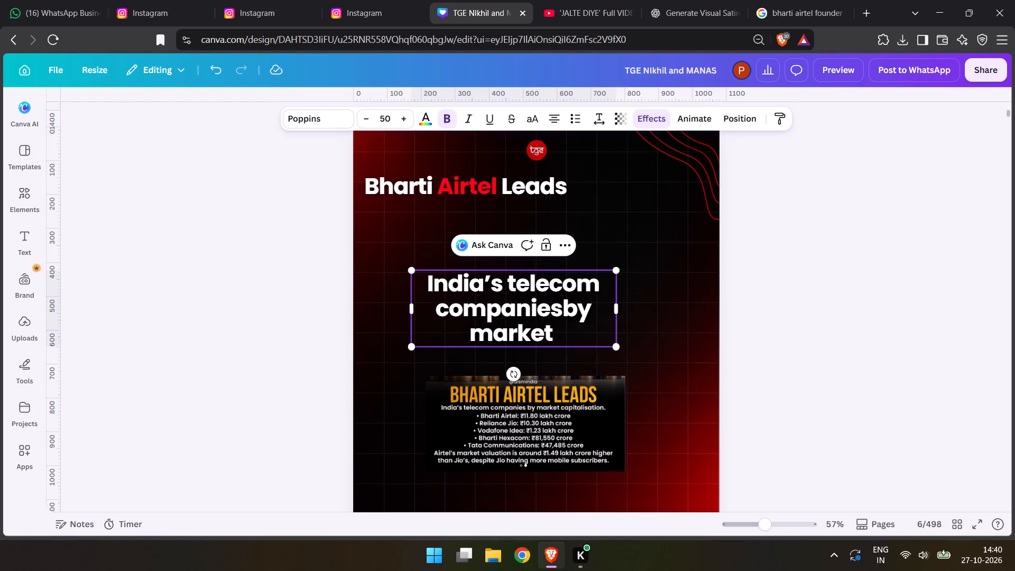
{"action": "type", "text": "cap"}
{"action": "type", "text": "ita"}
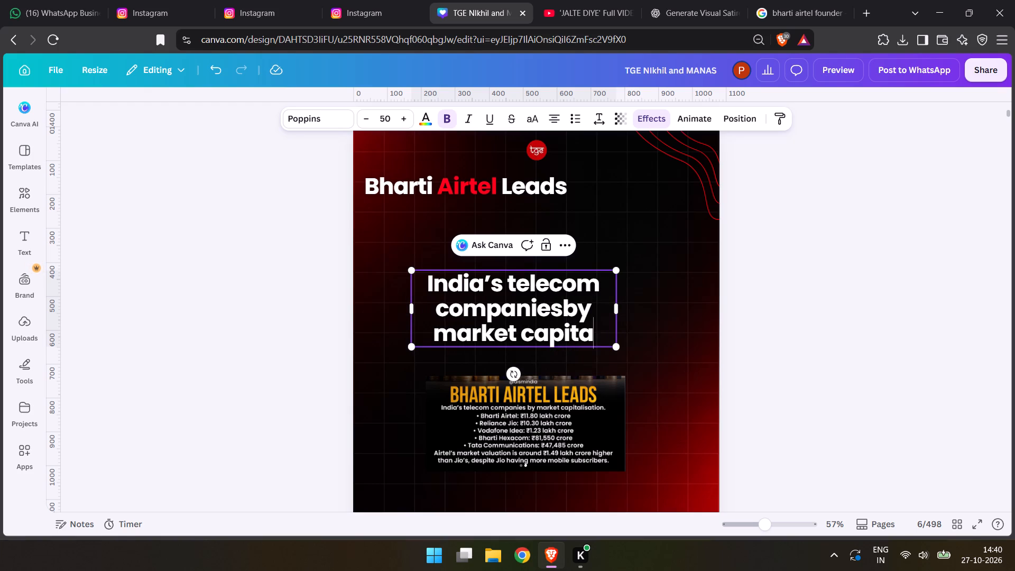
{"action": "type", "text": "li"}
{"action": "type", "text": "sation"}
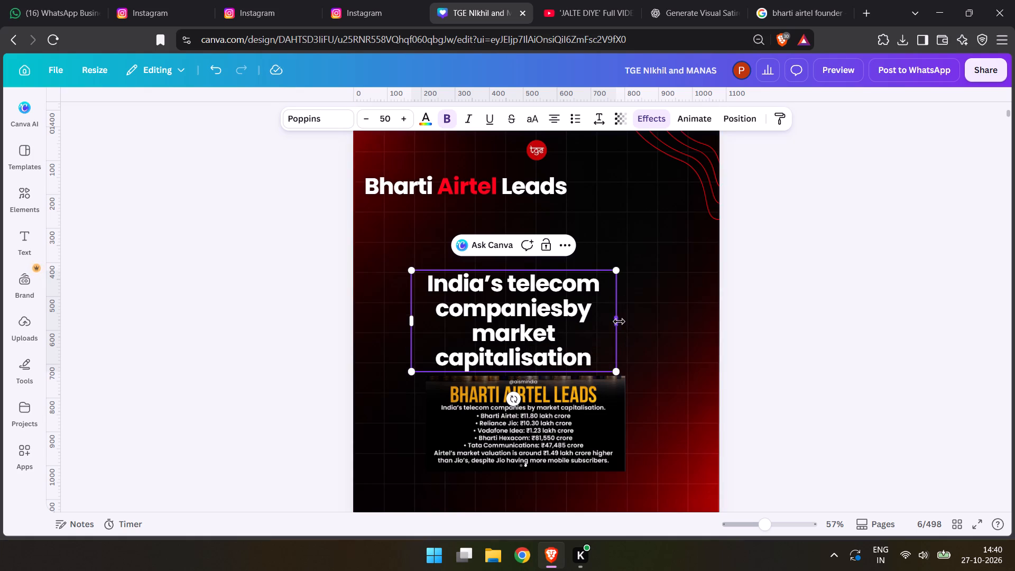
Widen the "India's telecom companies" text box until it reaches almost to the page's right edge.
{"action": "left_click_drag", "start_coordinate": [637, 315], "coordinate": [743, 315]}
{"action": "left_click", "coordinate": [573, 315]}
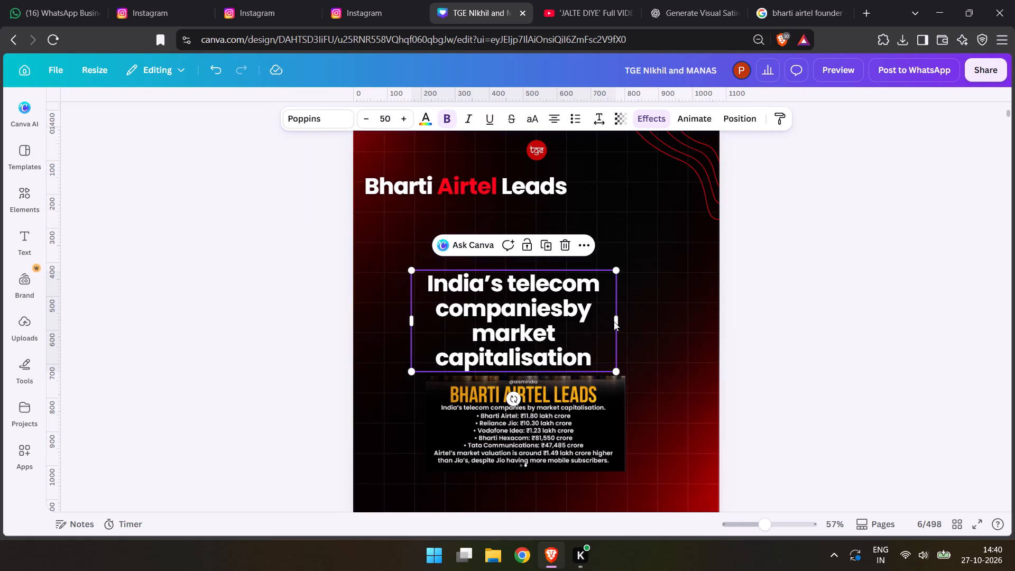
{"action": "left_click_drag", "start_coordinate": [619, 320], "coordinate": [802, 321]}
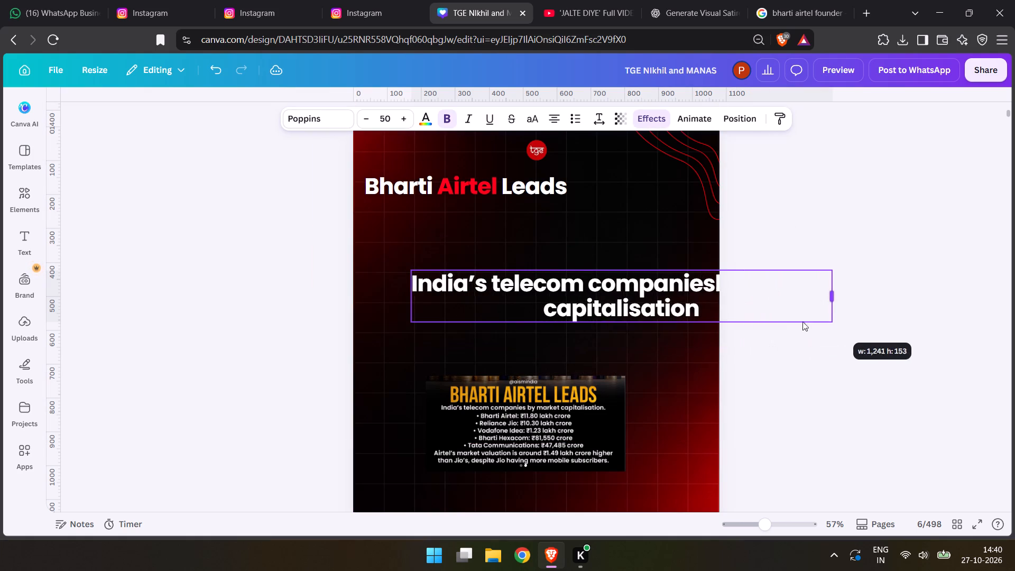
{"action": "left_click_drag", "start_coordinate": [802, 321], "coordinate": [708, 321]}
Reduce the market capitalisation line to font size 25 so it fits on one line.
{"action": "left_click", "coordinate": [387, 115]}
{"action": "key", "text": "3"}
{"action": "key", "text": "0"}
{"action": "key", "text": "Return"}
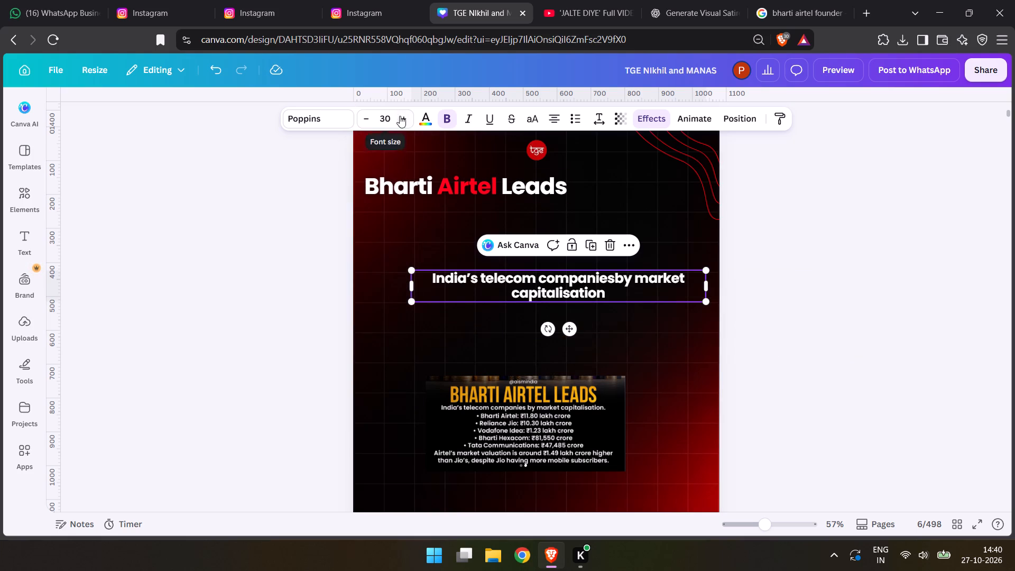
{"action": "left_click", "coordinate": [392, 115]}
{"action": "type", "text": "25"}
{"action": "key", "text": "Return"}
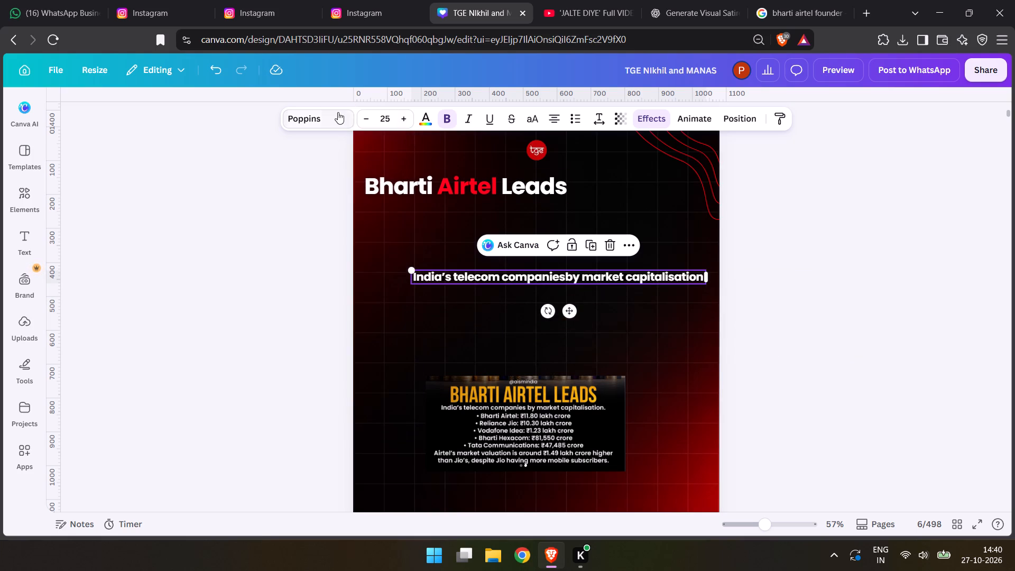
Move the market capitalisation line beneath the "Bharti Airtel Leads" heading, aligned with its left edge.
{"action": "left_click_drag", "start_coordinate": [572, 312], "coordinate": [522, 260]}
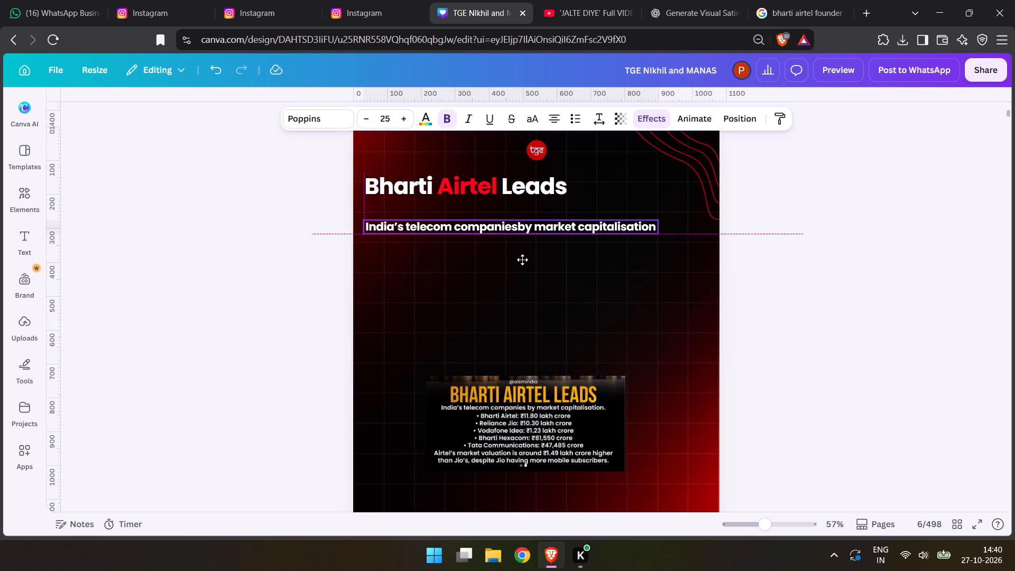
{"action": "left_click_drag", "start_coordinate": [522, 260], "coordinate": [524, 248]}
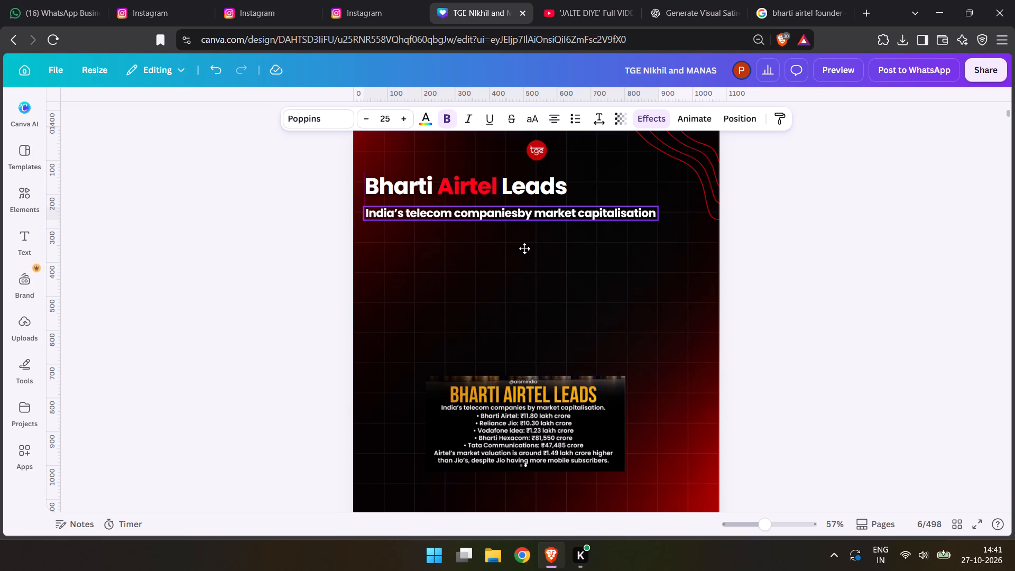
{"action": "left_click_drag", "start_coordinate": [524, 248], "coordinate": [527, 246]}
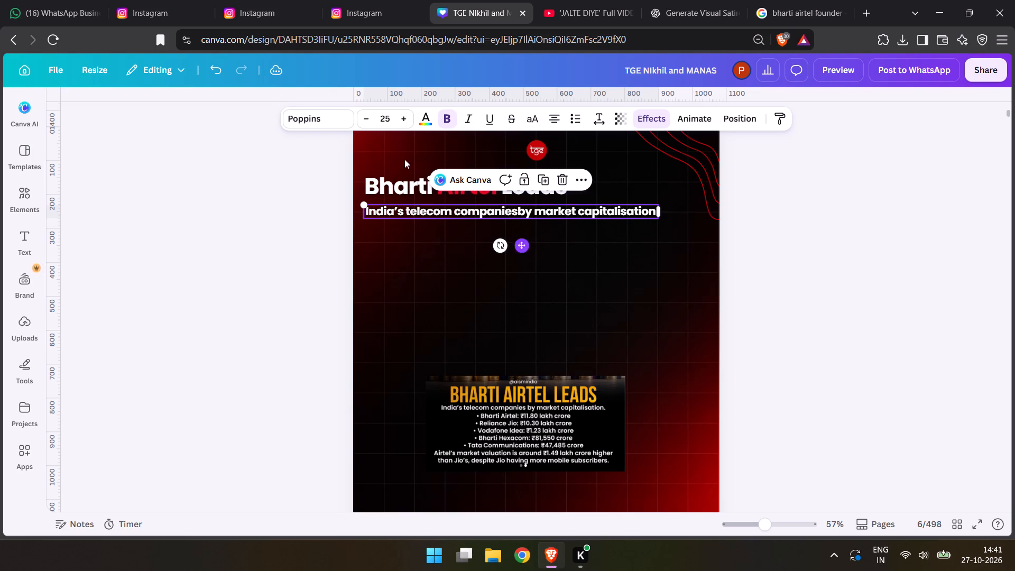
Change the market capitalisation line's font weight to Poppins SemiBold.
{"action": "left_click", "coordinate": [311, 123]}
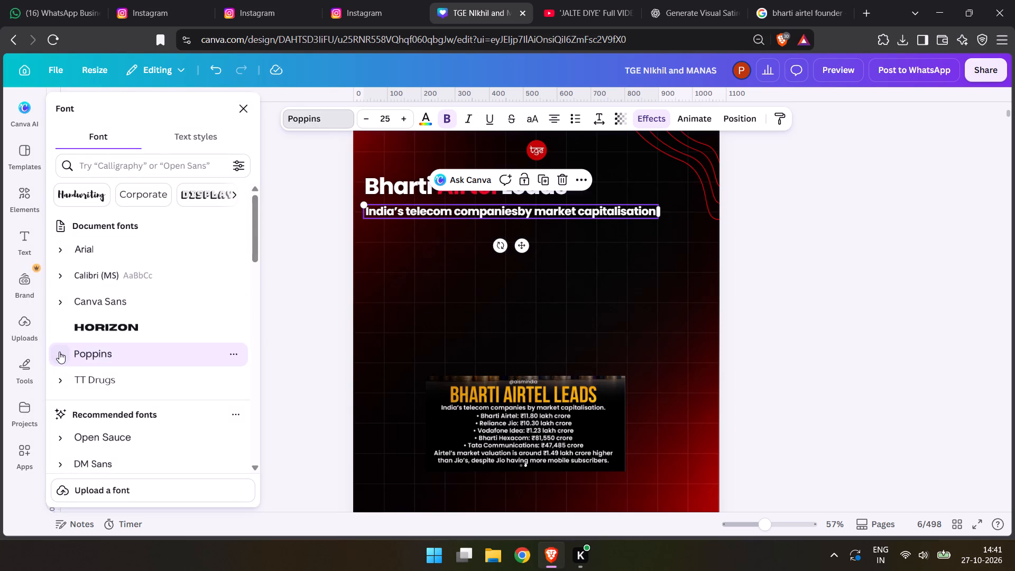
{"action": "left_click", "coordinate": [59, 352]}
{"action": "scroll", "coordinate": [115, 392], "scroll_direction": "down", "scroll_amount": 4}
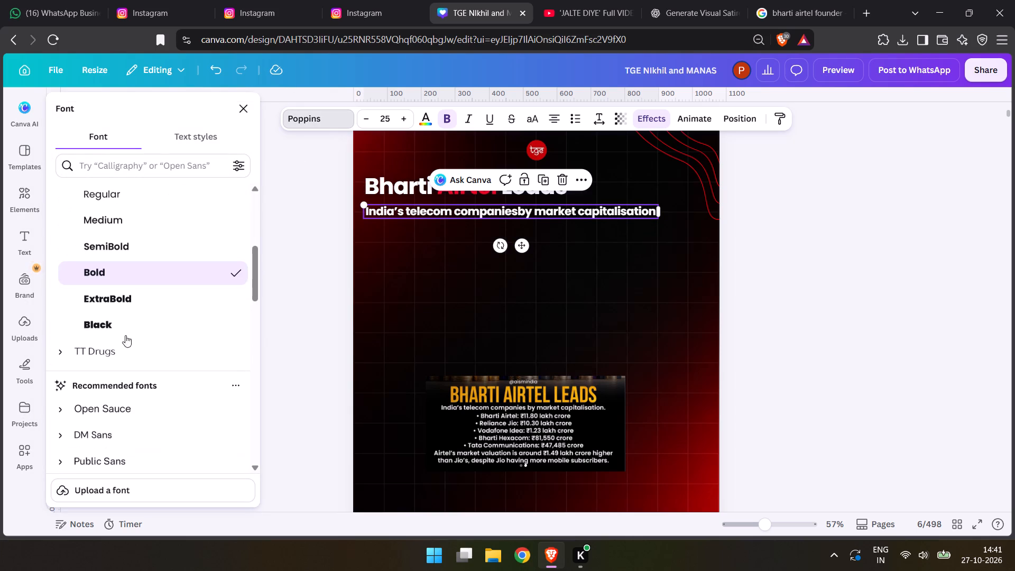
{"action": "left_click", "coordinate": [122, 250]}
{"action": "double_click", "coordinate": [308, 266]}
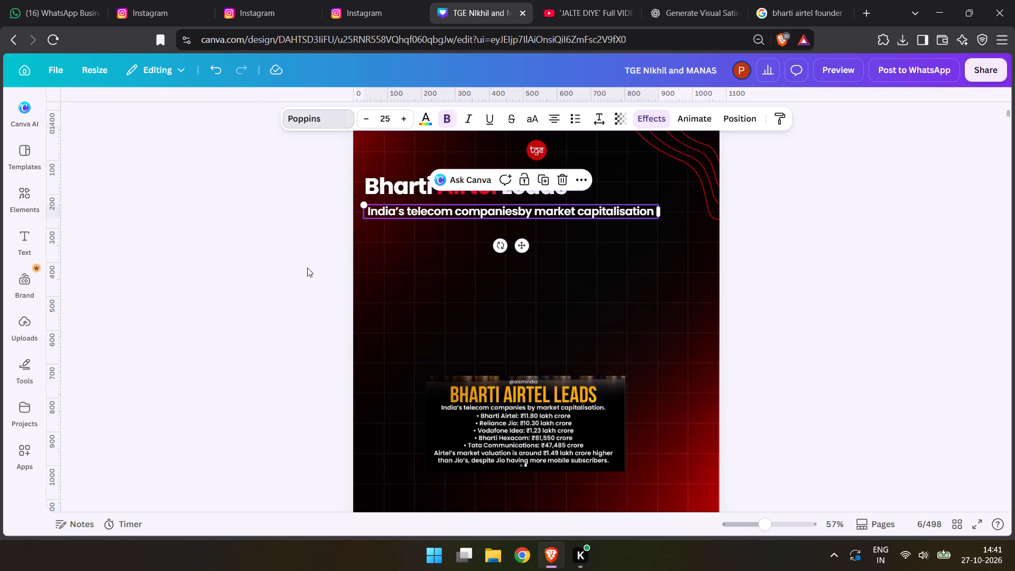
Move the subheading up so it sits tightly under the heading, keeping the left edges aligned.
{"action": "left_click_drag", "start_coordinate": [485, 210], "coordinate": [483, 205]}
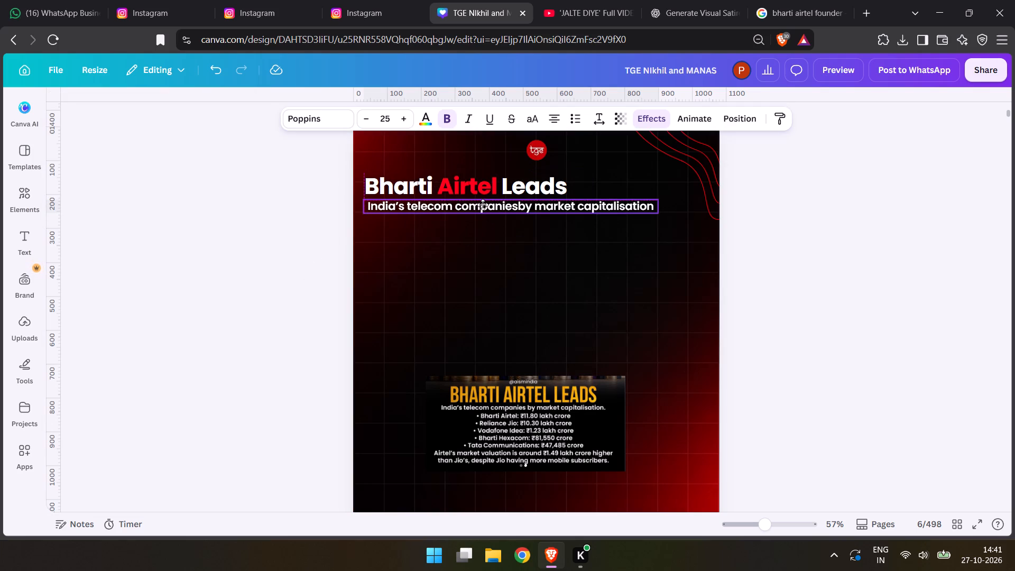
{"action": "left_click_drag", "start_coordinate": [483, 205], "coordinate": [483, 206]}
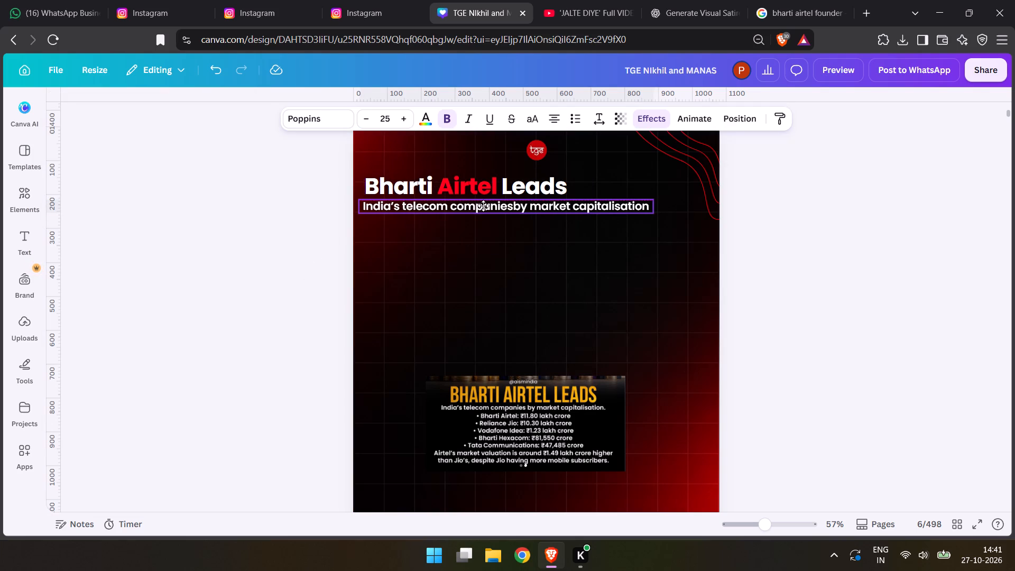
{"action": "left_click_drag", "start_coordinate": [483, 206], "coordinate": [484, 206]}
{"action": "double_click", "coordinate": [254, 239]}
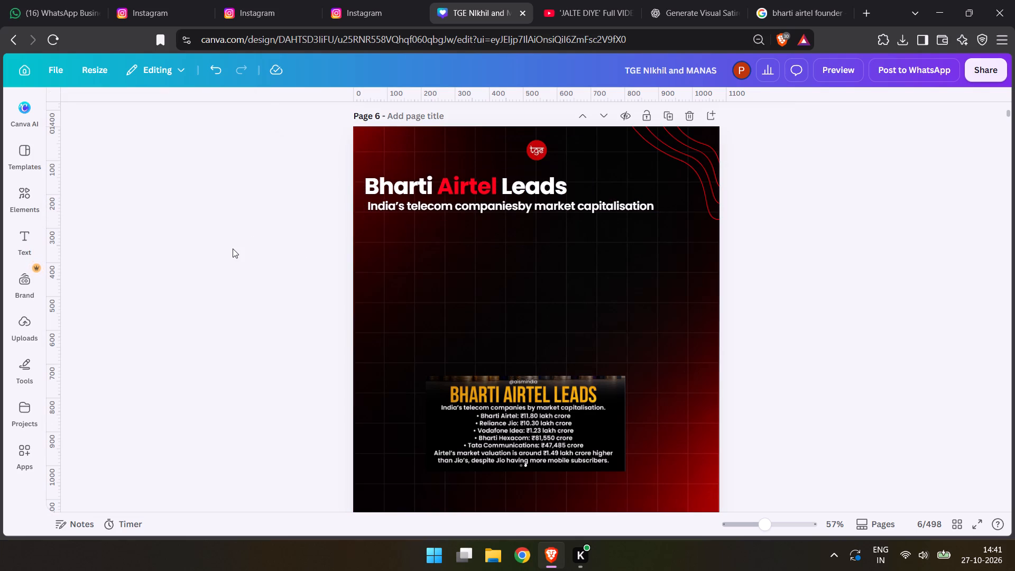
Narrow the subheading's text box so it hugs the single line of text.
{"action": "left_click", "coordinate": [407, 207]}
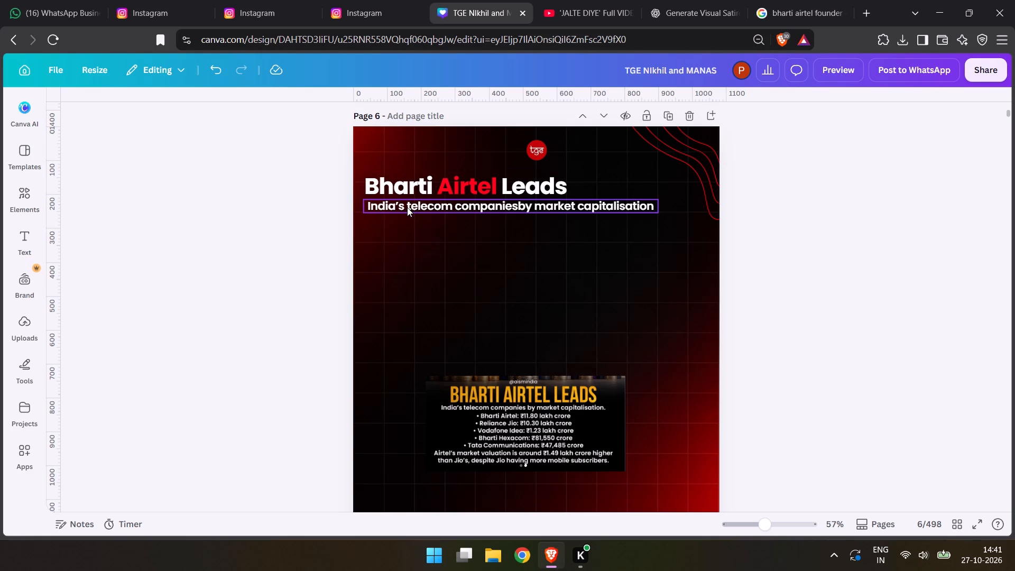
{"action": "left_click_drag", "start_coordinate": [661, 207], "coordinate": [657, 207]}
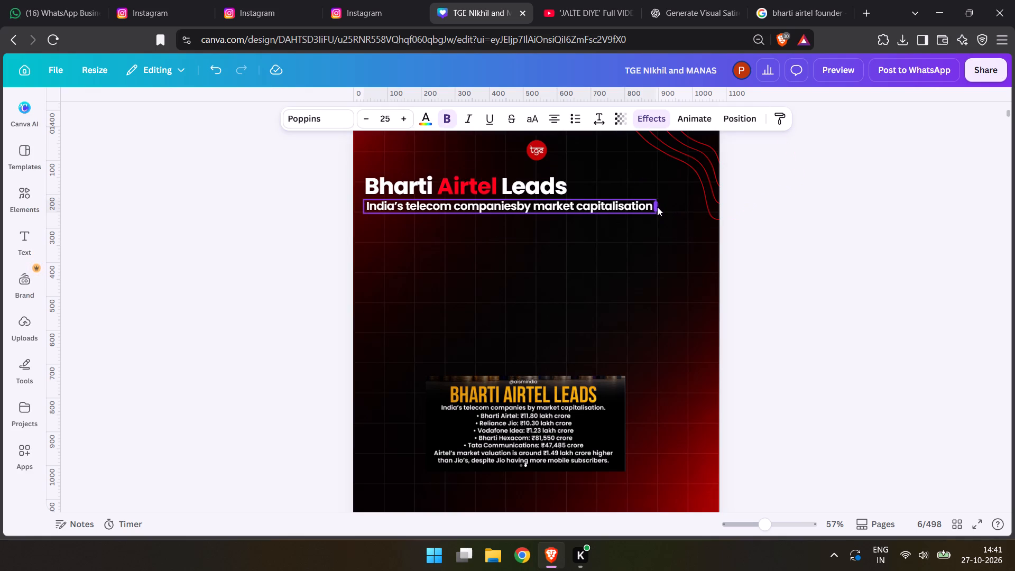
{"action": "left_click_drag", "start_coordinate": [657, 207], "coordinate": [654, 207]}
{"action": "left_click", "coordinate": [522, 240]}
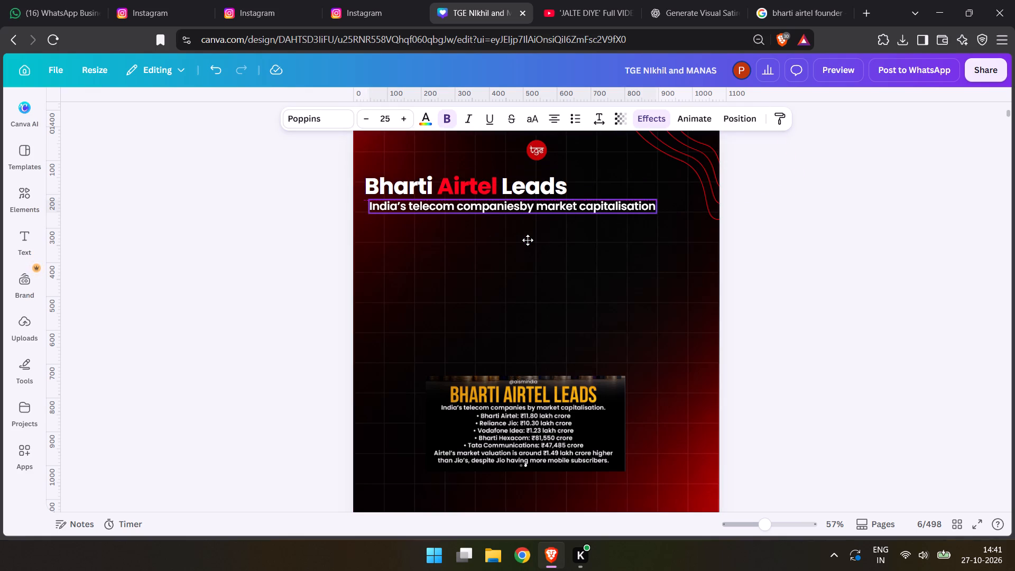
Trim the "Bharti Airtel Leads" text box slightly so the heading lines up with the subheading on one line.
{"action": "left_click", "coordinate": [383, 189]}
{"action": "left_click", "coordinate": [571, 186]}
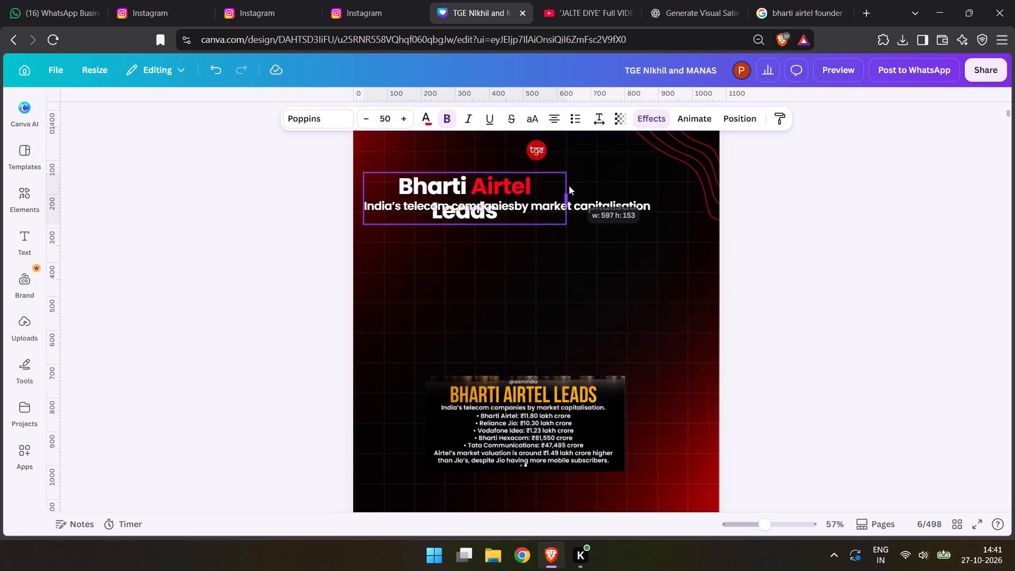
{"action": "left_click", "coordinate": [306, 248]}
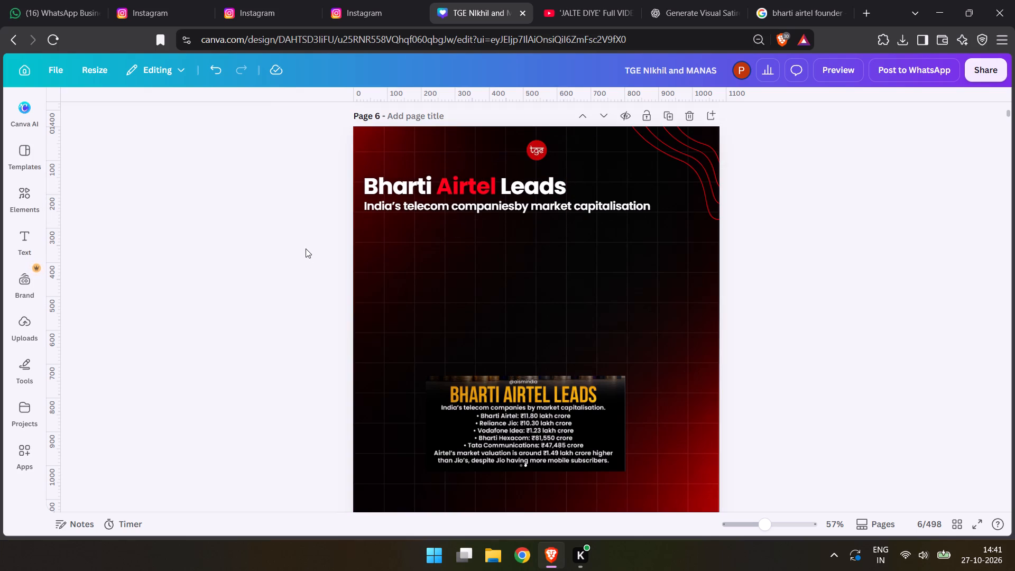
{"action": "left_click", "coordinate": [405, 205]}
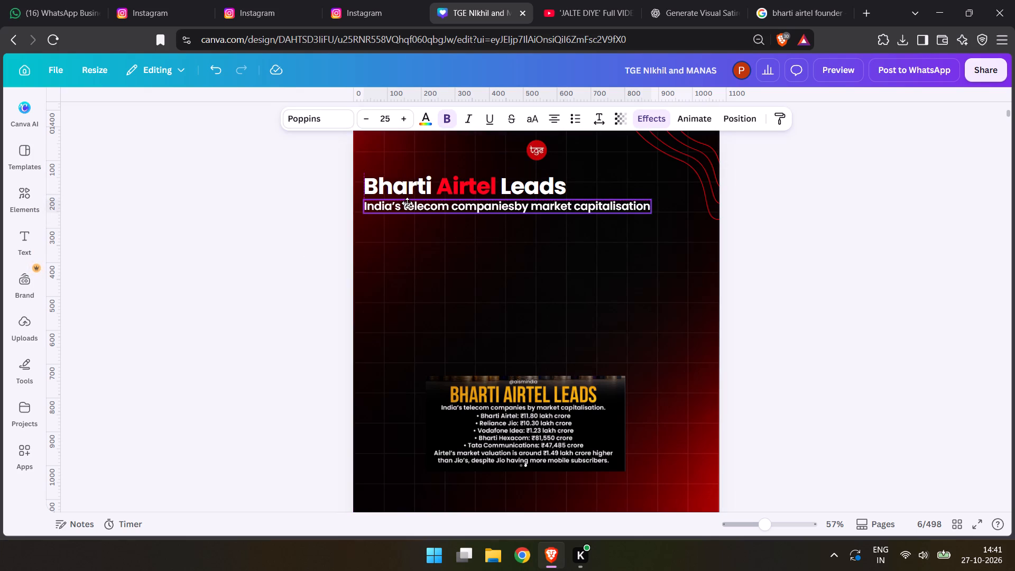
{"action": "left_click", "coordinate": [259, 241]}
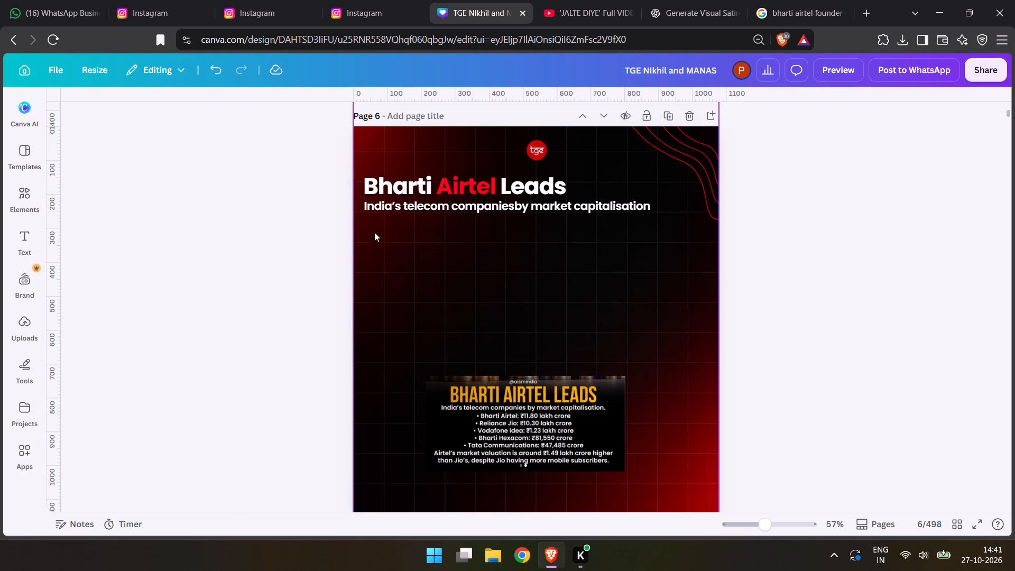
Duplicate the market capitalisation subheading directly below the original.
{"action": "left_click", "coordinate": [387, 207]}
{"action": "key", "text": "ctrl+d"}
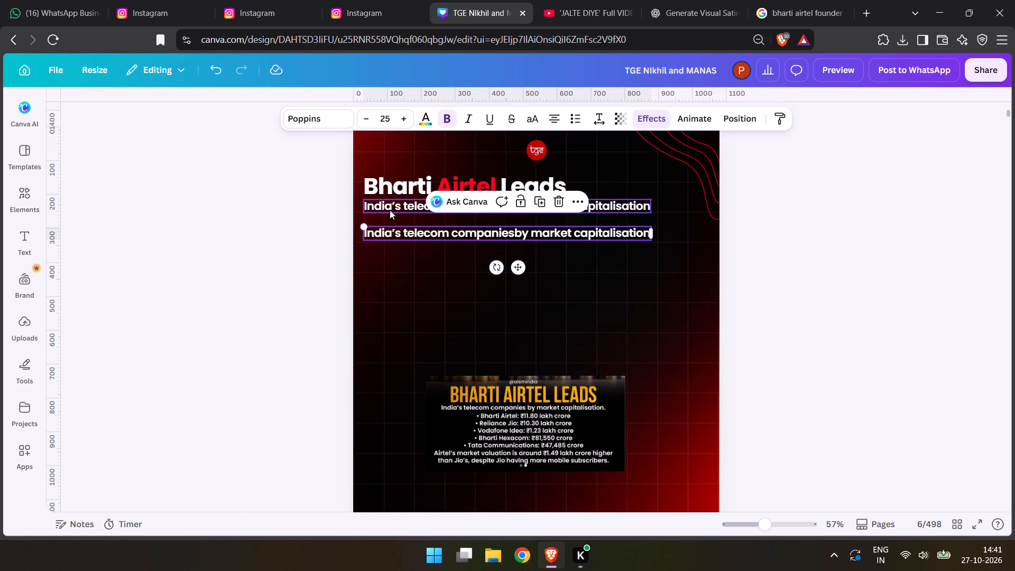
Replace the text of the duplicated subheading with "Bharti Airtel:".
{"action": "left_click", "coordinate": [406, 232]}
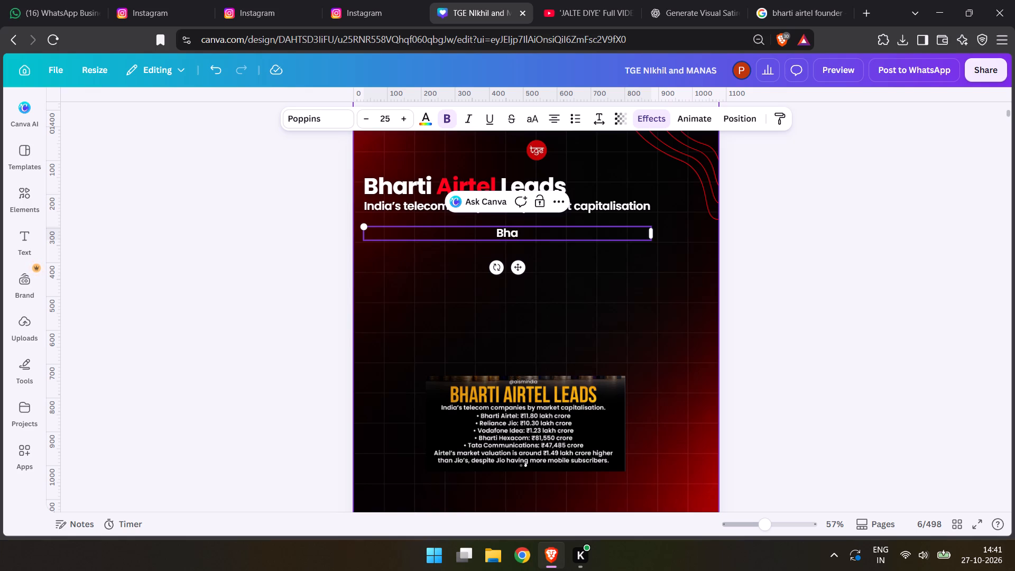
{"action": "type", "text": "rti"}
{"action": "key", "text": "space"}
{"action": "key", "text": "s"}
{"action": "key", "text": "BackSpace"}
{"action": "key", "text": "a"}
{"action": "type", "text": "irtel"}
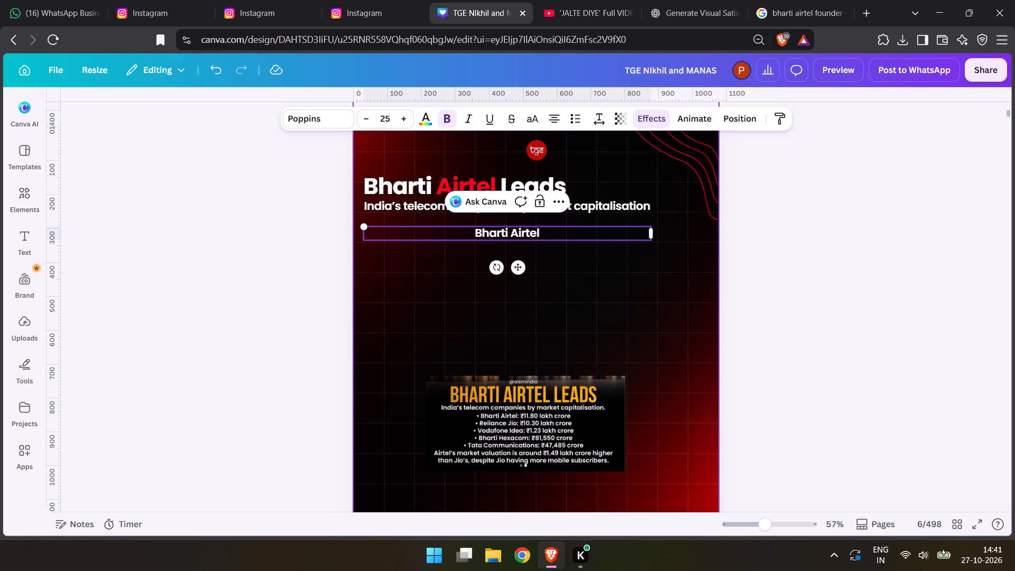
{"action": "key", "text": "shift+colon"}
Copy the ₹ symbol from the TCS heading on page 7 and paste it after "Bharti Airtel:" on page 6.
{"action": "scroll", "coordinate": [282, 221], "scroll_direction": "down", "scroll_amount": 5}
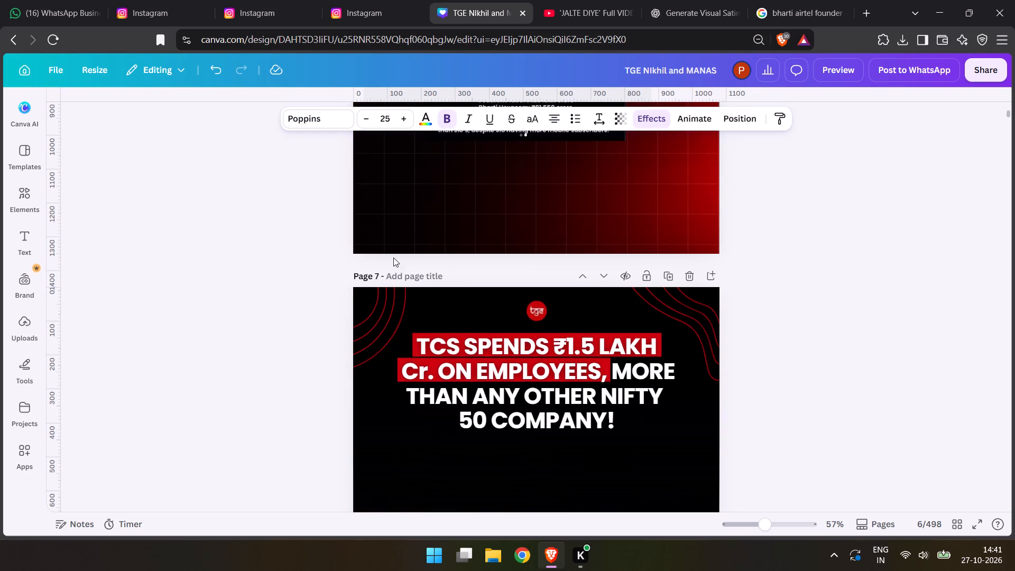
{"action": "double_click", "coordinate": [547, 338]}
{"action": "left_click_drag", "start_coordinate": [565, 341], "coordinate": [556, 341]}
{"action": "key", "text": "ctrl+c"}
{"action": "scroll", "coordinate": [556, 341], "scroll_direction": "up", "scroll_amount": 3}
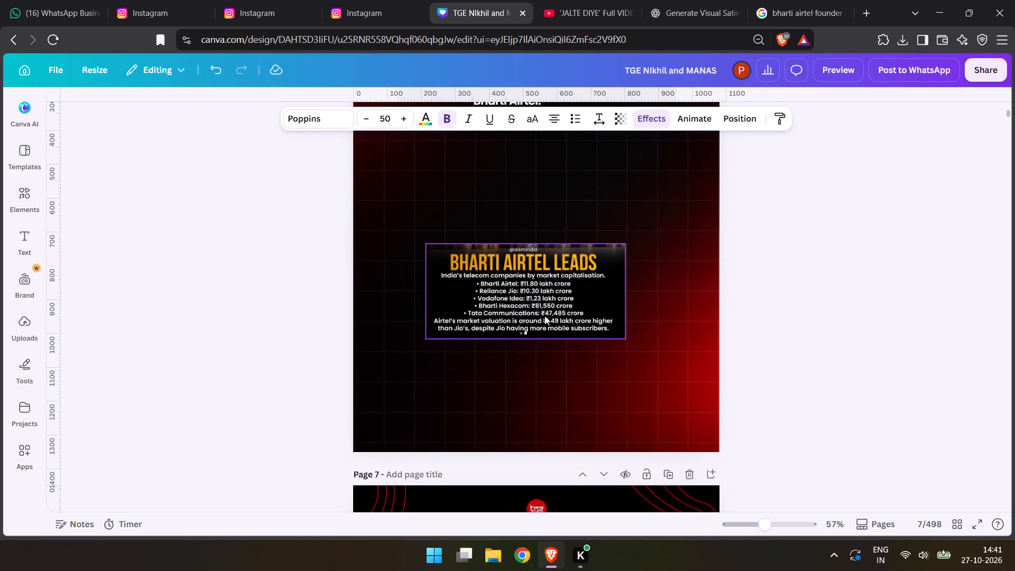
{"action": "scroll", "coordinate": [544, 316], "scroll_direction": "up", "scroll_amount": 4}
{"action": "double_click", "coordinate": [544, 364]}
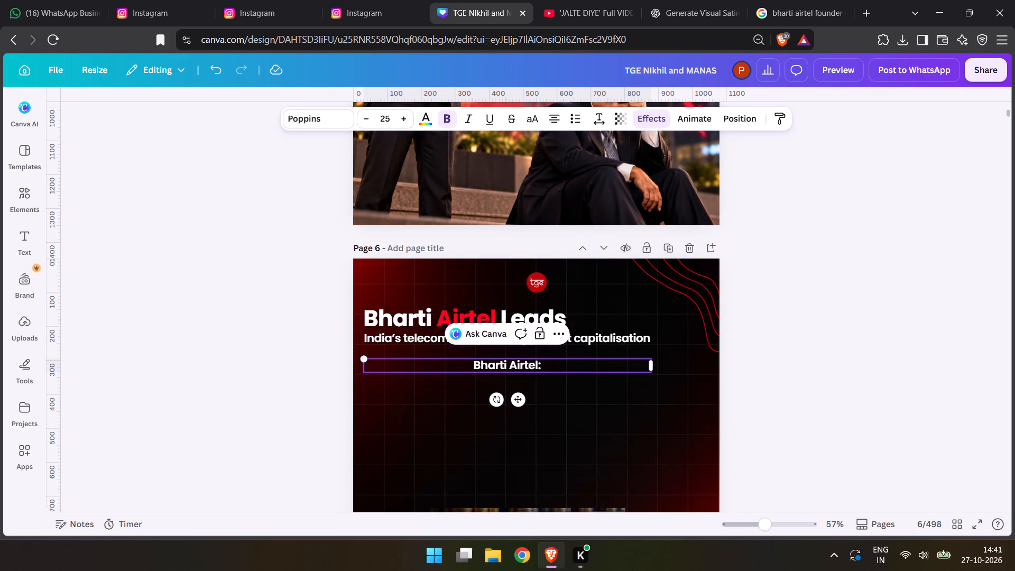
{"action": "scroll", "coordinate": [545, 364], "scroll_direction": "down", "scroll_amount": 1}
{"action": "key", "text": "space"}
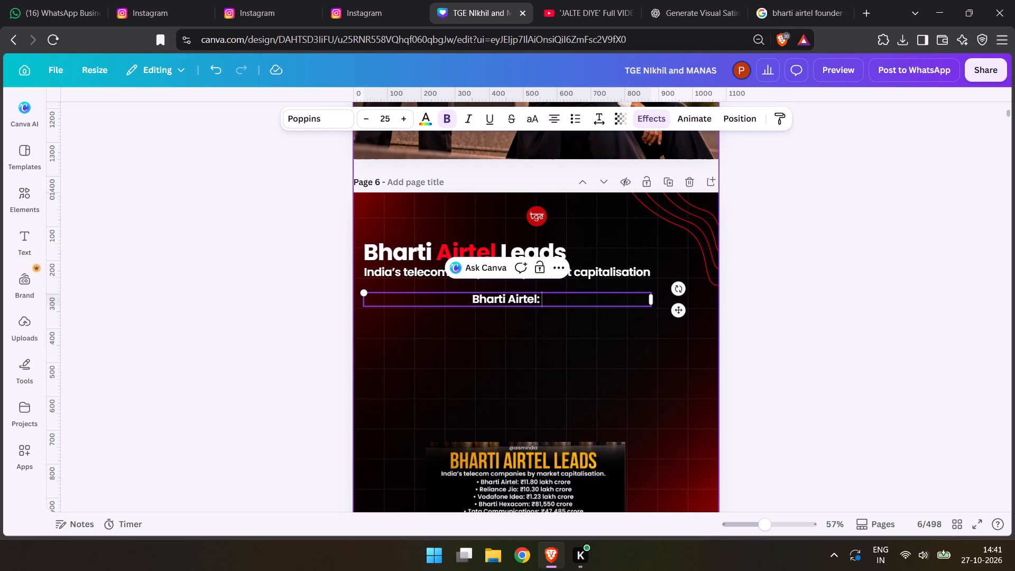
{"action": "key", "text": "ctrl+v"}
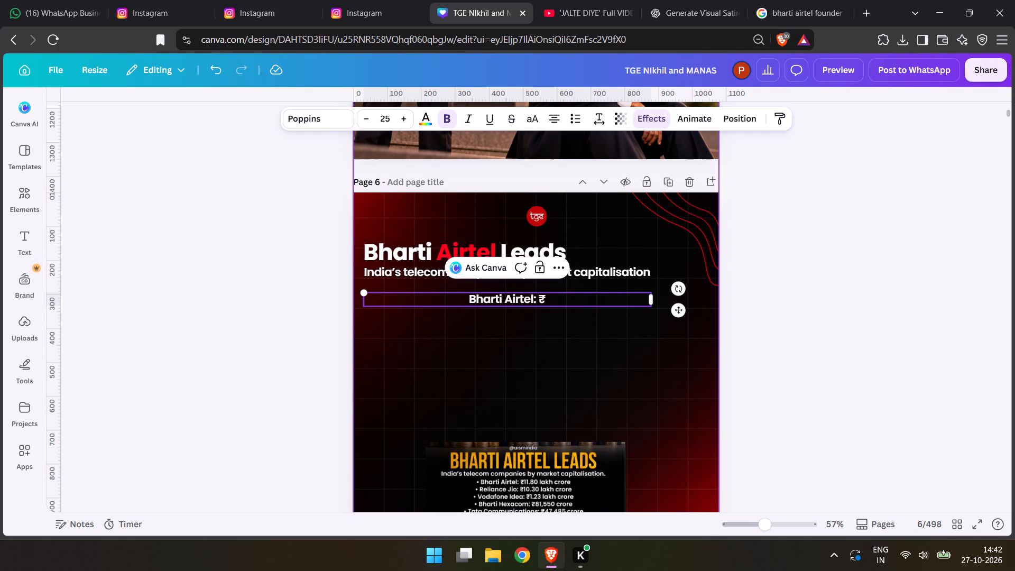
Complete the Bharti Airtel line with the amount "11.80 lakh crore" after the ₹ symbol.
{"action": "type", "text": "11..80"}
{"action": "key", "text": "BackSpace"}
{"action": "key", "text": "BackSpace"}
{"action": "key", "text": "BackSpace"}
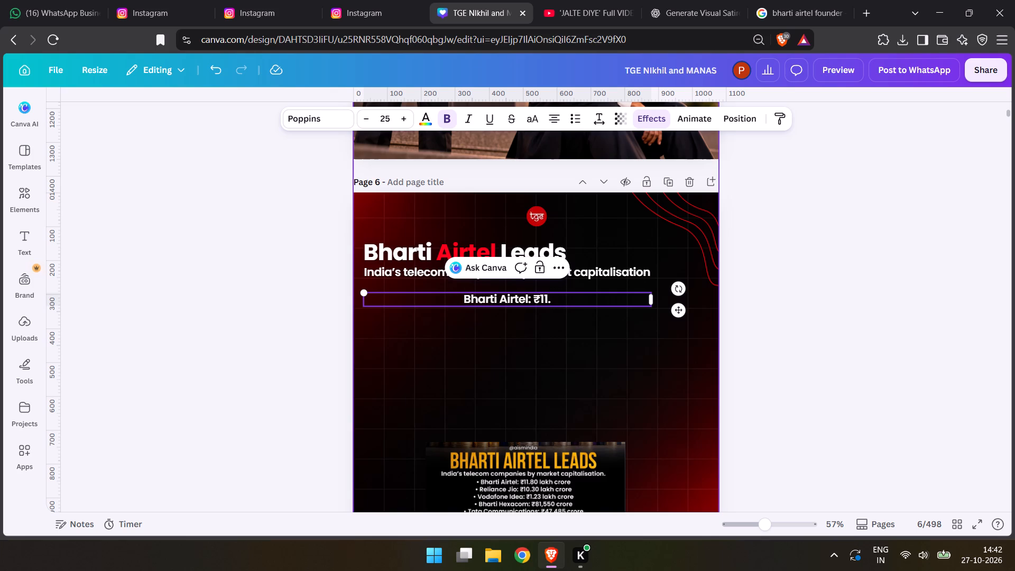
{"action": "type", "text": "80"}
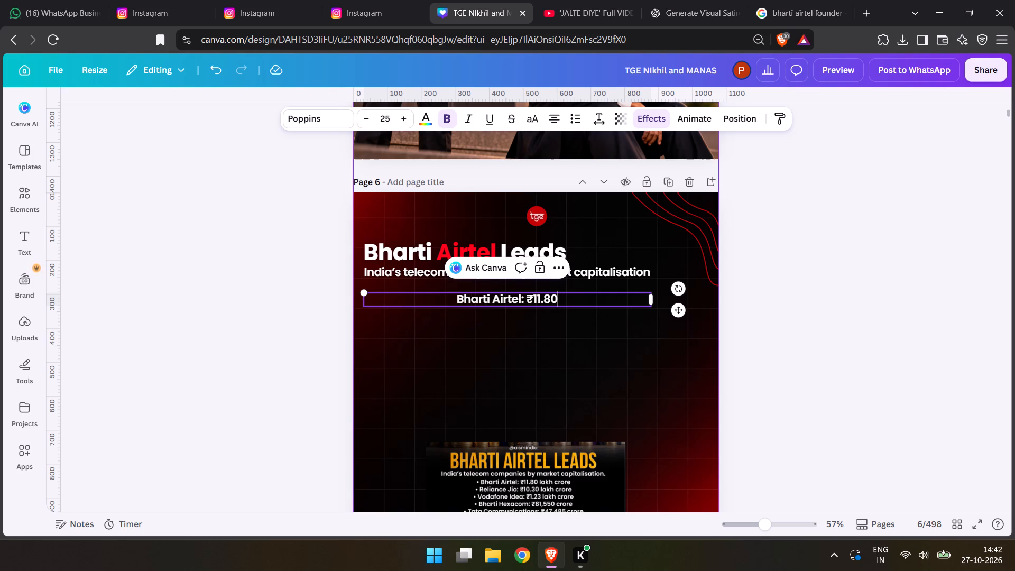
{"action": "key", "text": "space"}
{"action": "type", "text": "lakh"}
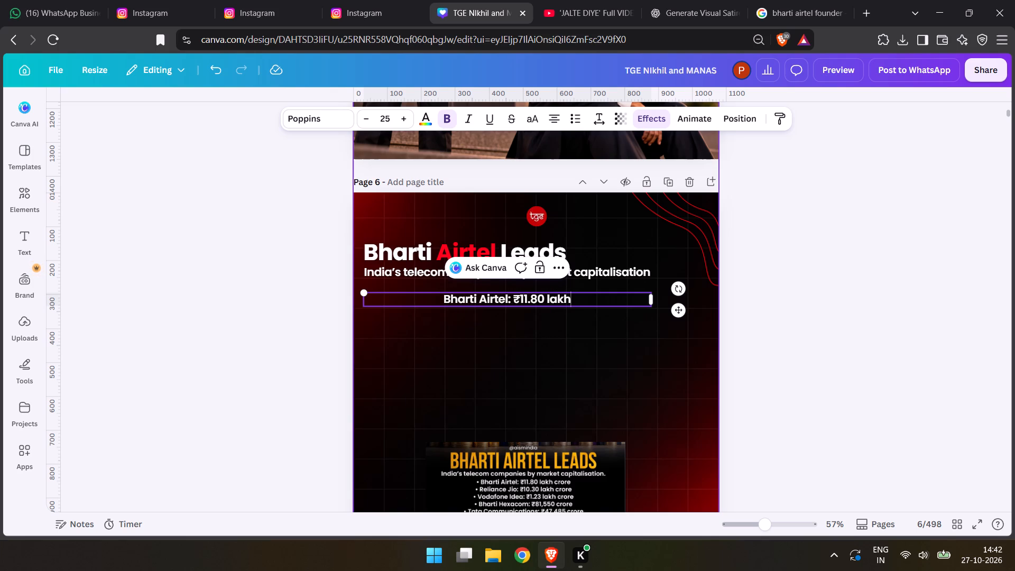
{"action": "key", "text": "space"}
{"action": "type", "text": "c"}
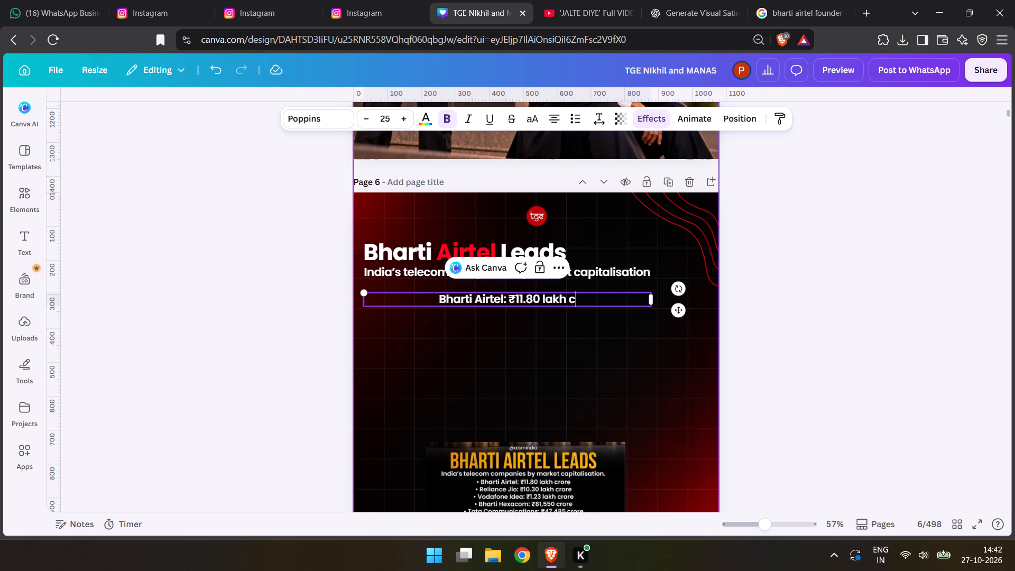
{"action": "type", "text": "rore"}
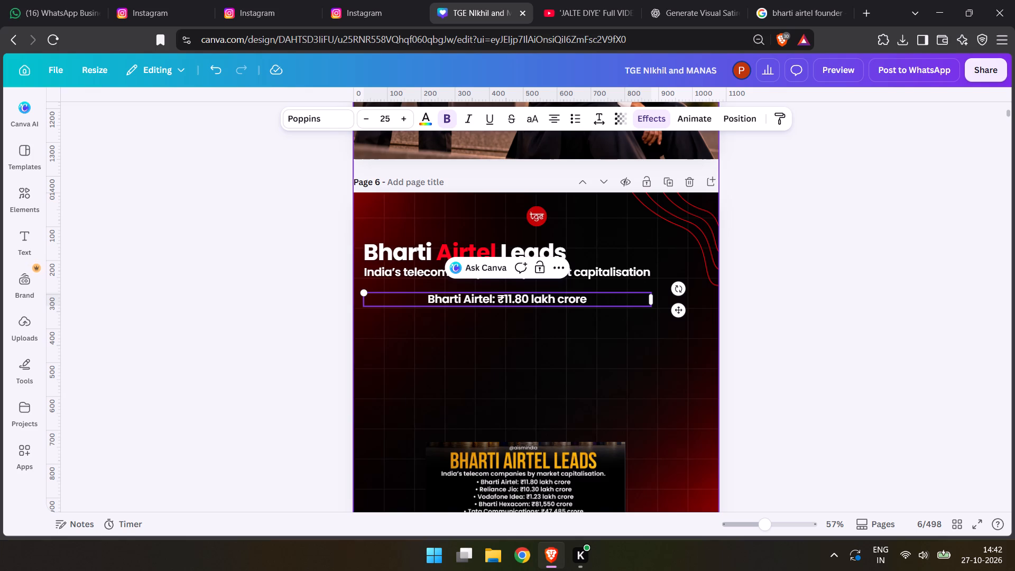
Add a second line to the list reading "Reliance Jio: ₹10.30 lakh crore", reusing the copied ₹ symbol.
{"action": "key", "text": "Return"}
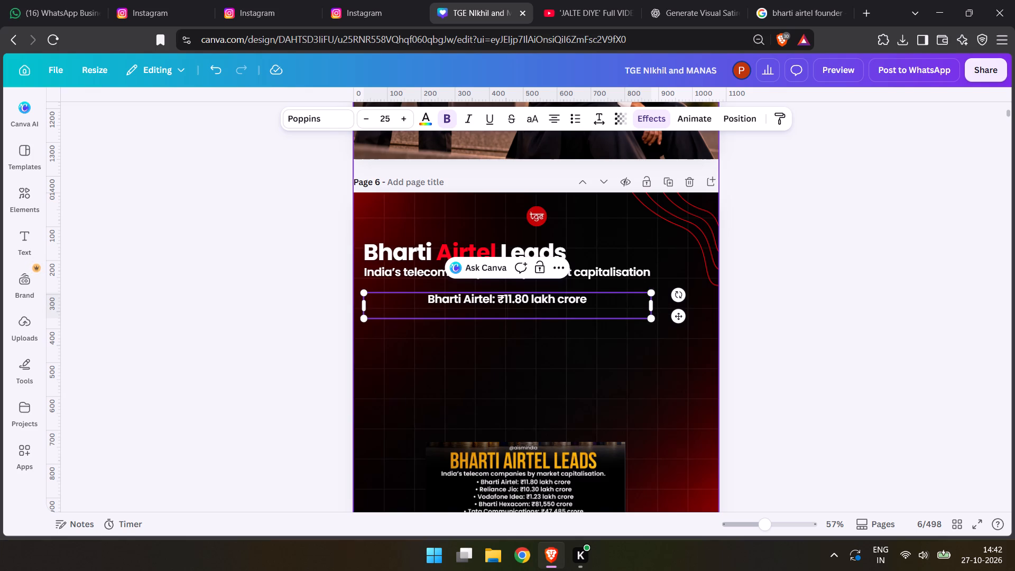
{"action": "type", "text": "elaine"}
{"action": "key", "text": "space"}
{"action": "key", "text": "BackSpace"}
{"action": "key", "text": "BackSpace"}
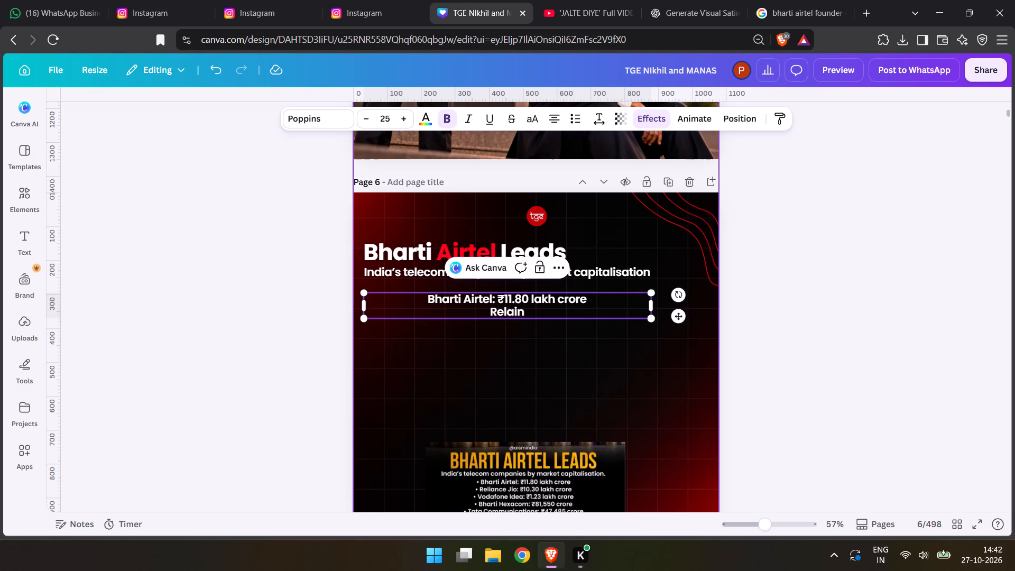
{"action": "key", "text": "BackSpace"}
{"action": "key", "text": "BackSpace"}
{"action": "key", "text": "BackSpace"}
{"action": "type", "text": "iance"}
{"action": "key", "text": "space"}
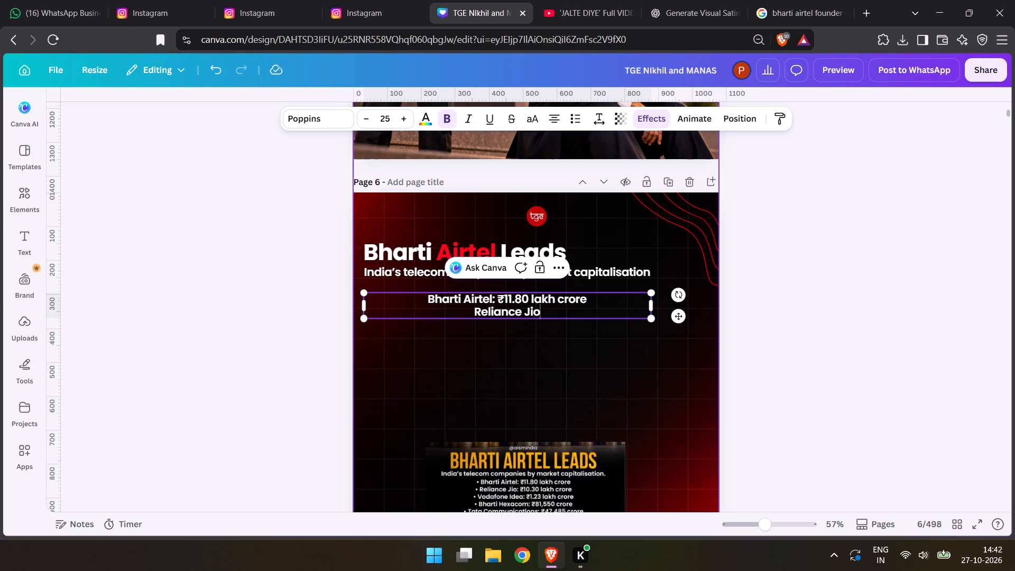
{"action": "key", "text": "shift+colon"}
{"action": "key", "text": "space"}
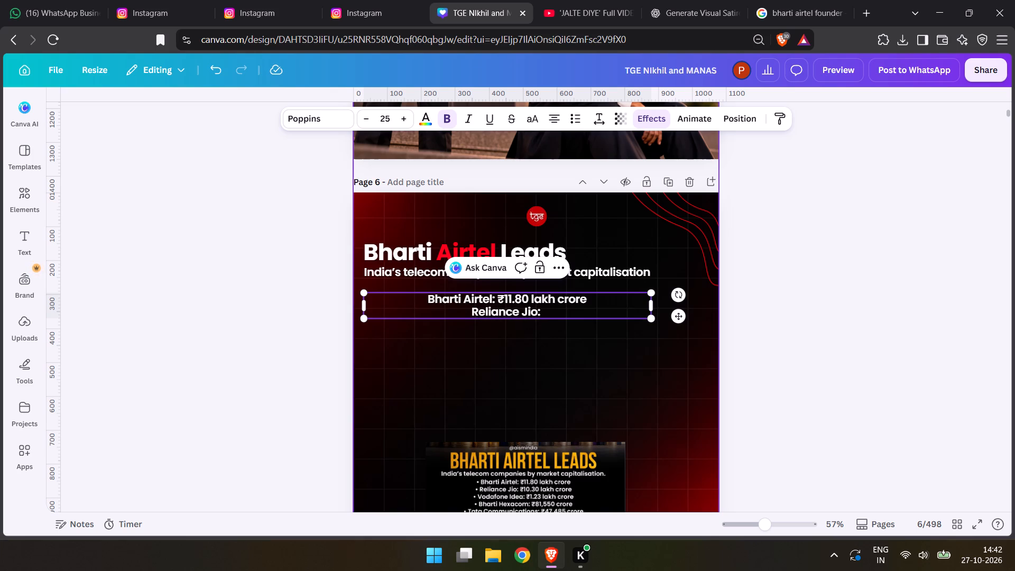
{"action": "key", "text": "ctrl+v"}
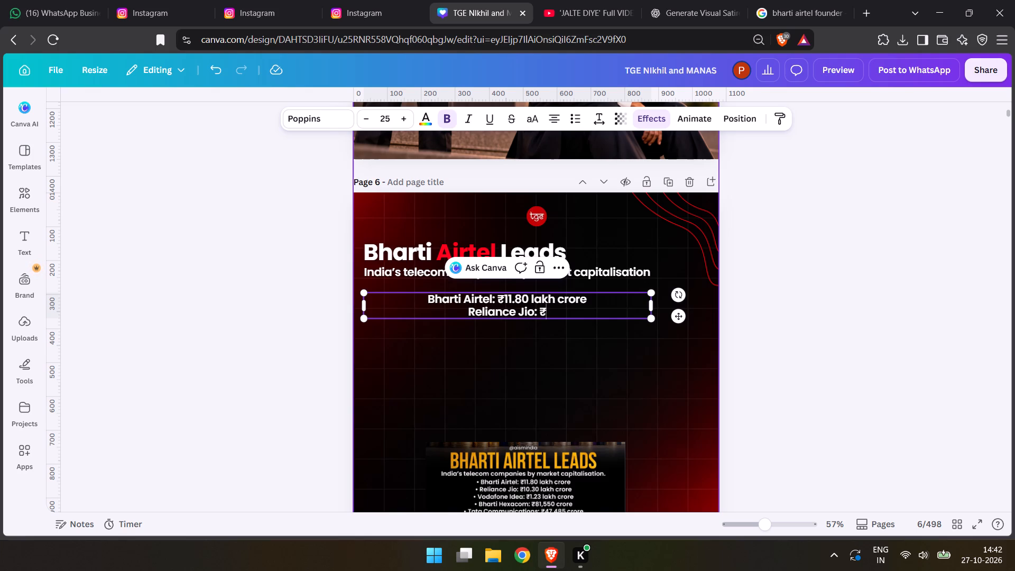
{"action": "type", "text": "10.30"}
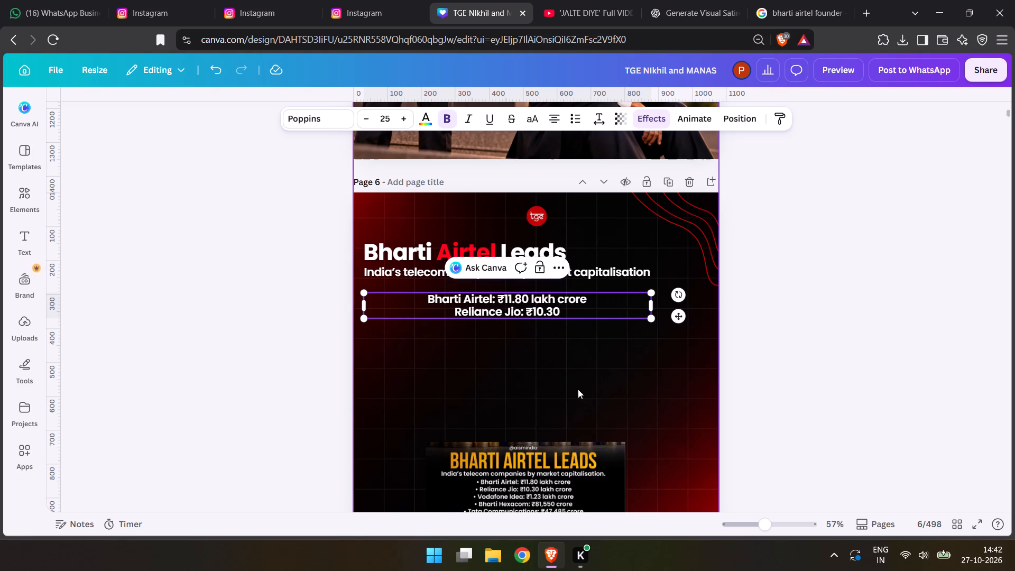
{"action": "key", "text": "space"}
{"action": "type", "text": "lakh"}
{"action": "key", "text": "space"}
{"action": "type", "text": "crore"}
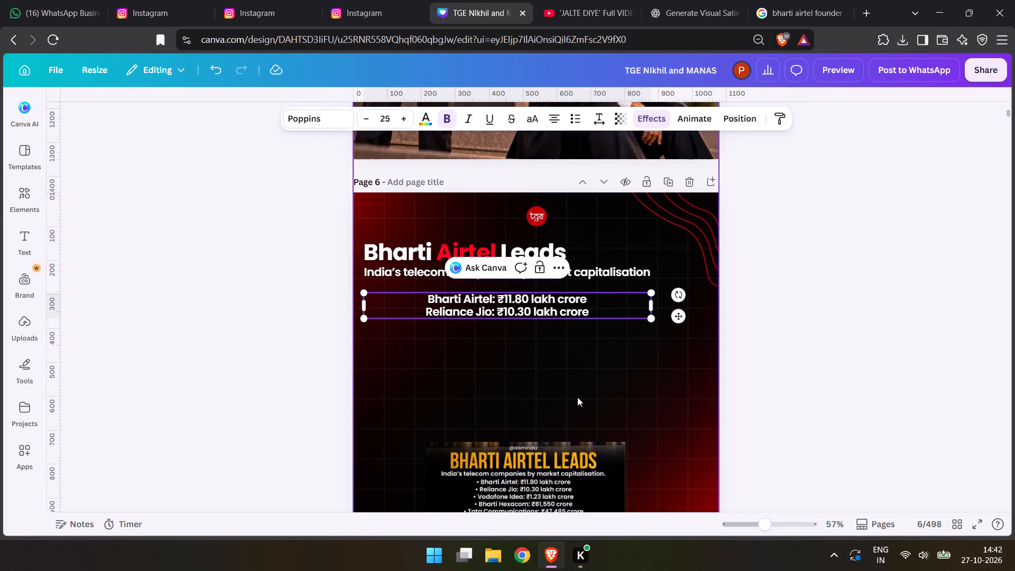
Add a third line to the list reading "Vodafone Idea: ₹1.23 lakh crore".
{"action": "key", "text": "Return"}
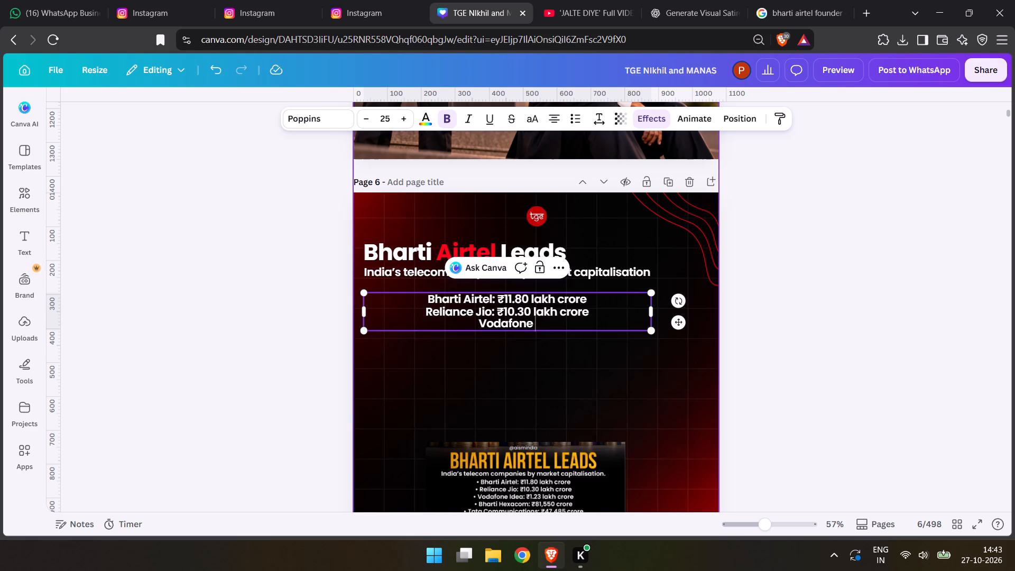
{"action": "key", "text": "d"}
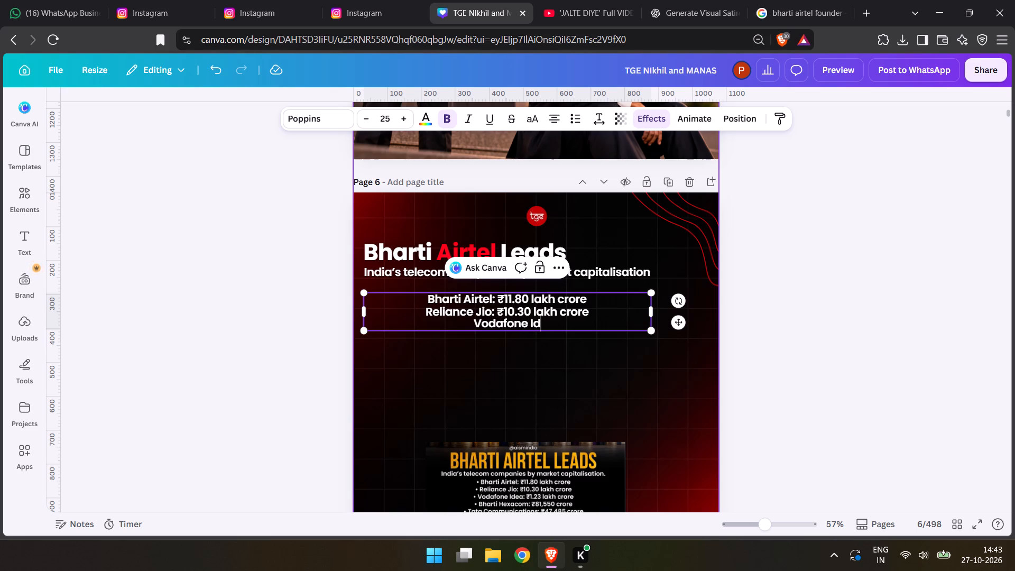
{"action": "type", "text": "eas"}
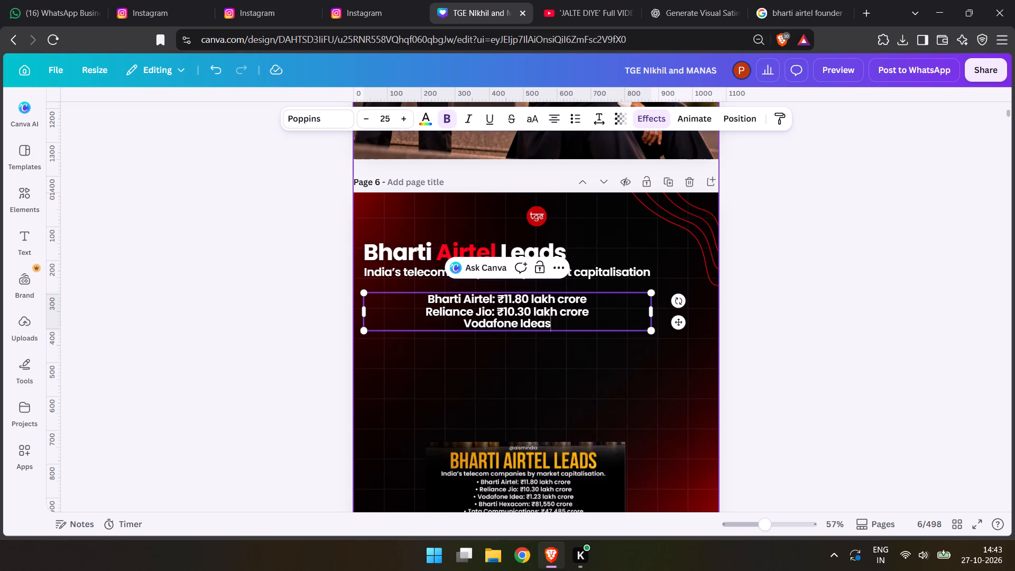
{"action": "key", "text": "BackSpace"}
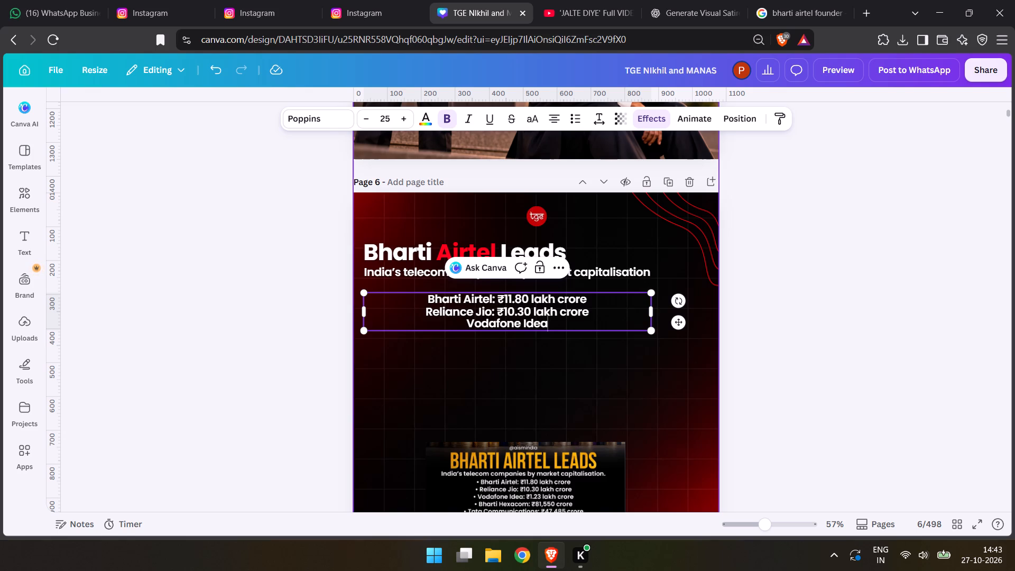
{"action": "key", "text": "shift+colon"}
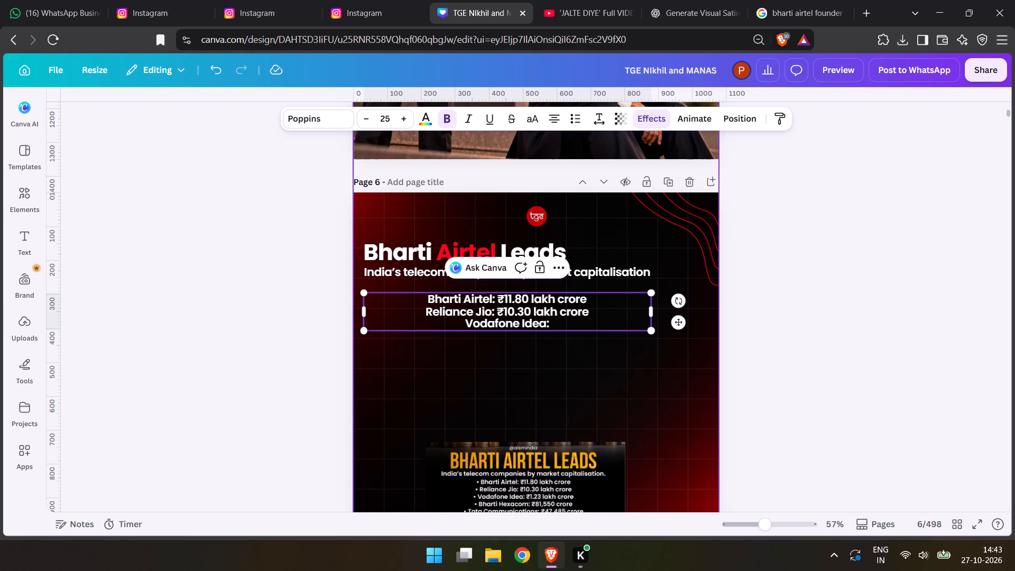
{"action": "key", "text": "space"}
{"action": "key", "text": "ctrl+v"}
{"action": "key", "text": "space"}
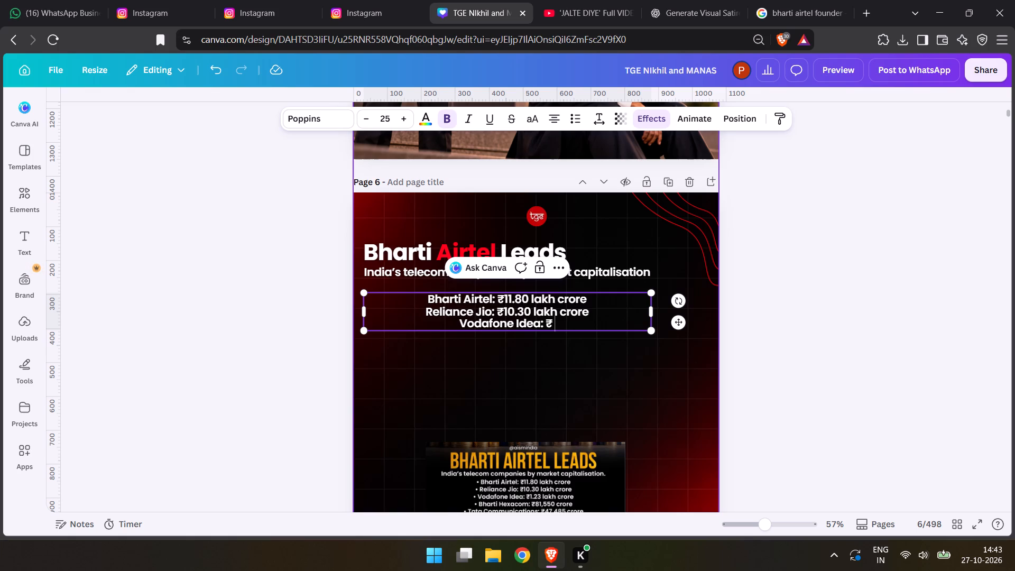
{"action": "key", "text": "BackSpace"}
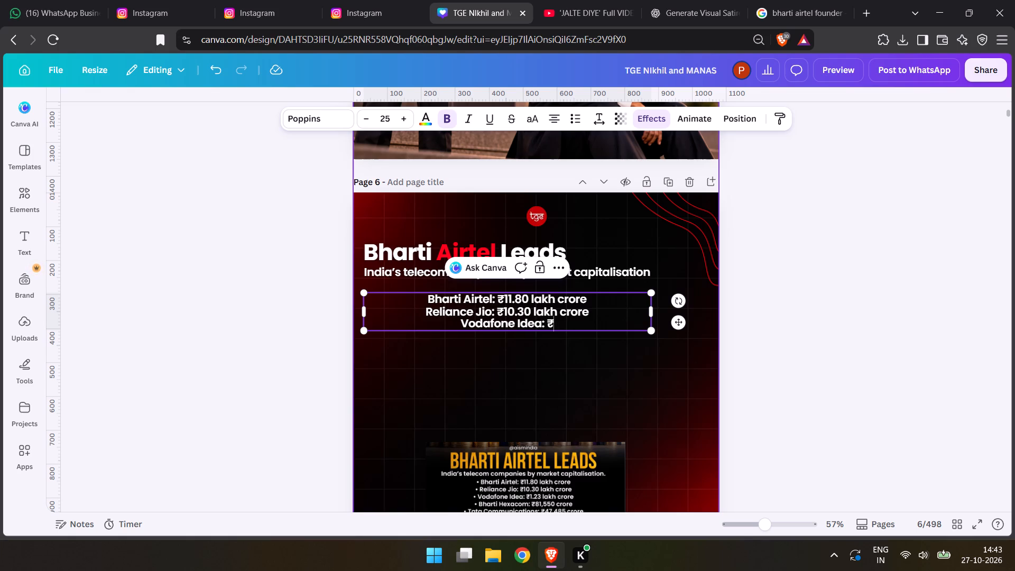
{"action": "type", "text": "1.23"}
{"action": "key", "text": "space"}
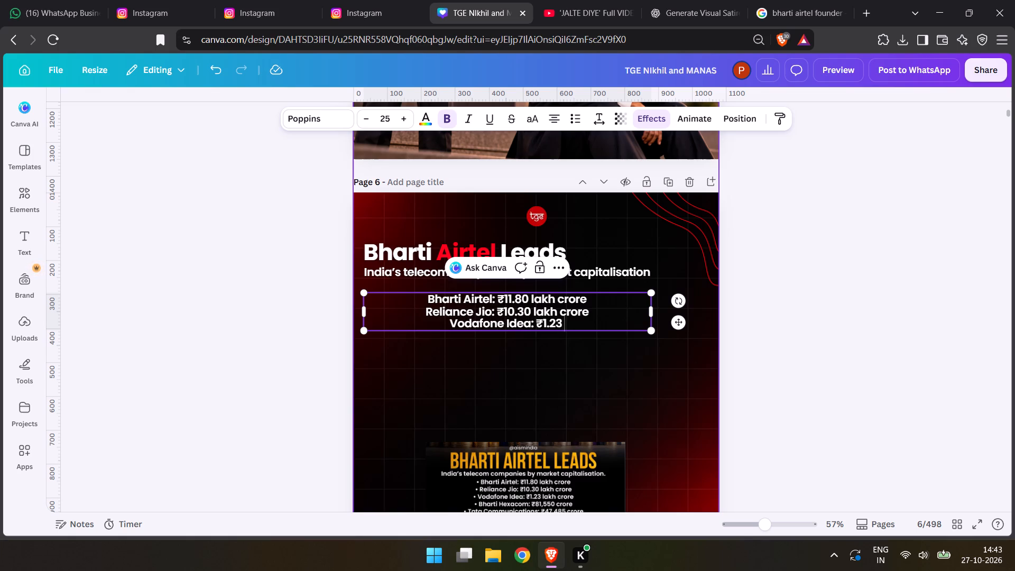
{"action": "type", "text": "lakh crore"}
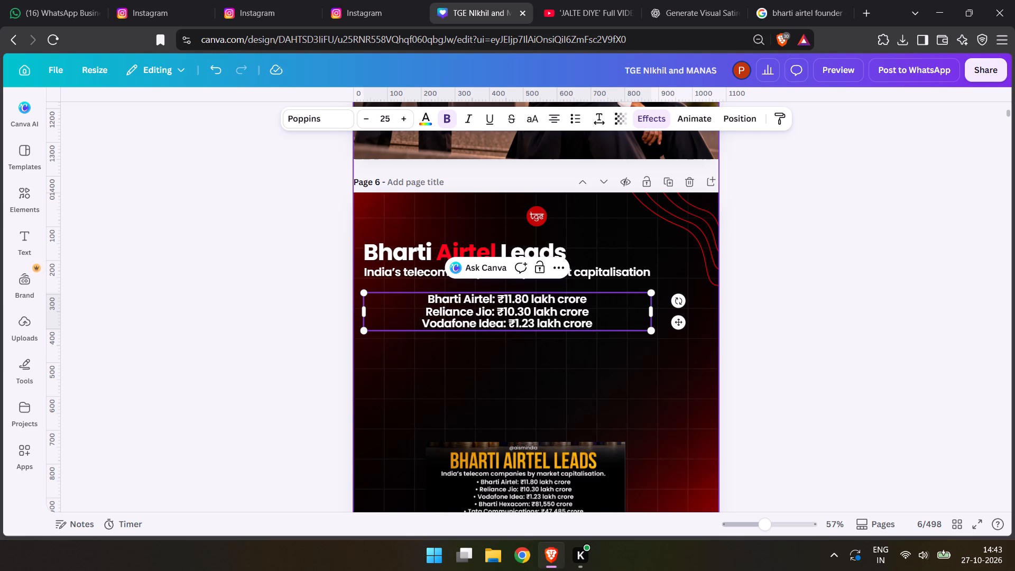
Add a fourth line to the list reading "Bharti Hexacome: ₹81,550 core", reusing the copied ₹ symbol.
{"action": "key", "text": "Return"}
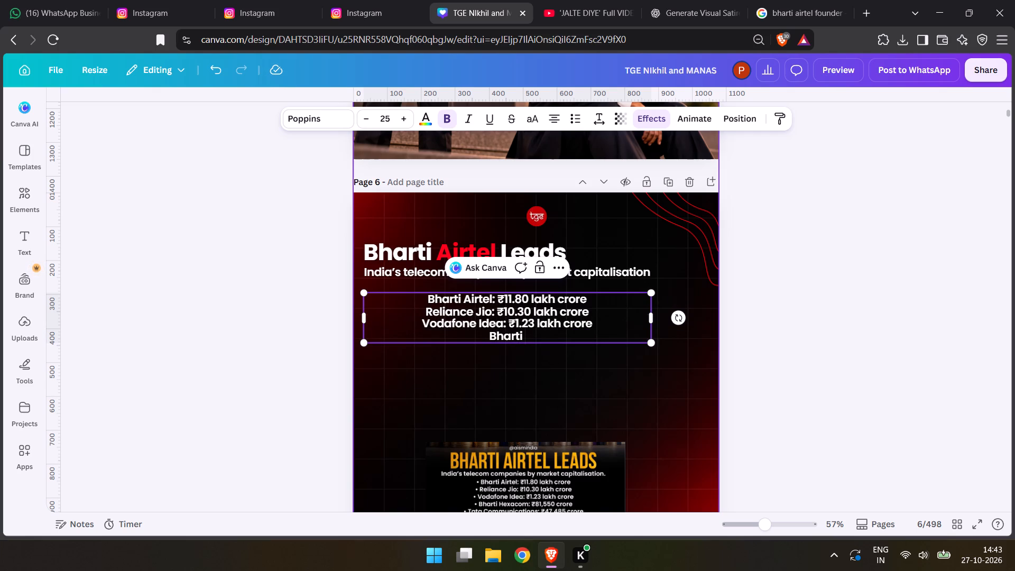
{"action": "type", "text": "ea"}
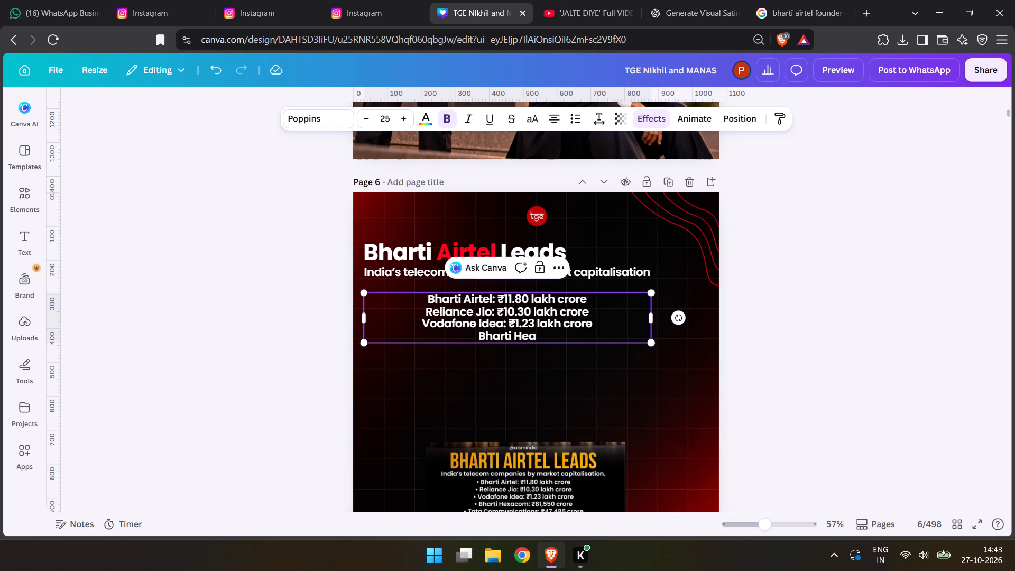
{"action": "key", "text": "BackSpace"}
{"action": "key", "text": "c"}
{"action": "key", "text": "BackSpace"}
{"action": "type", "text": "xacome"}
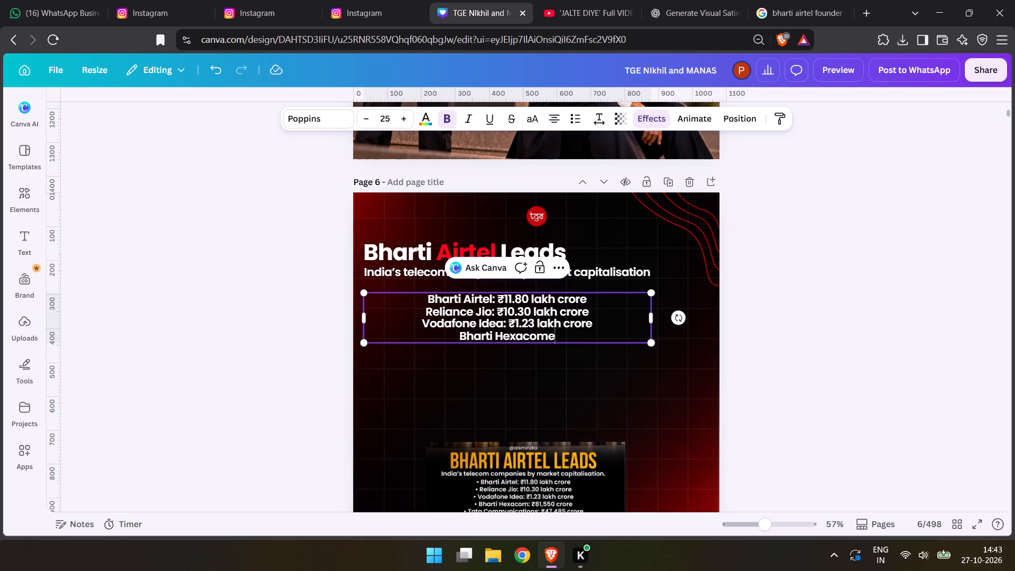
{"action": "type", "text": ":"}
{"action": "key", "text": "space"}
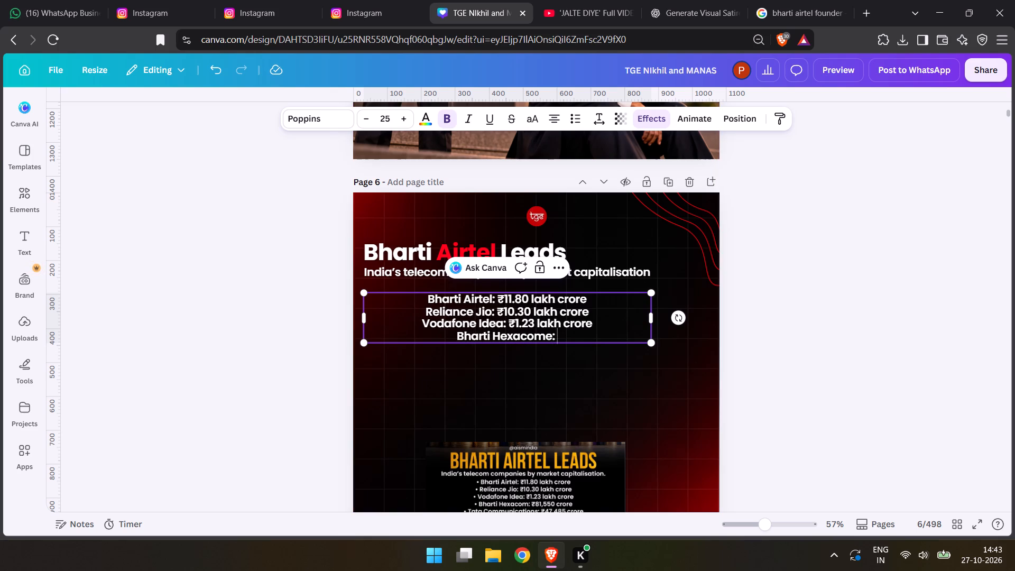
{"action": "key", "text": "ctrl+v"}
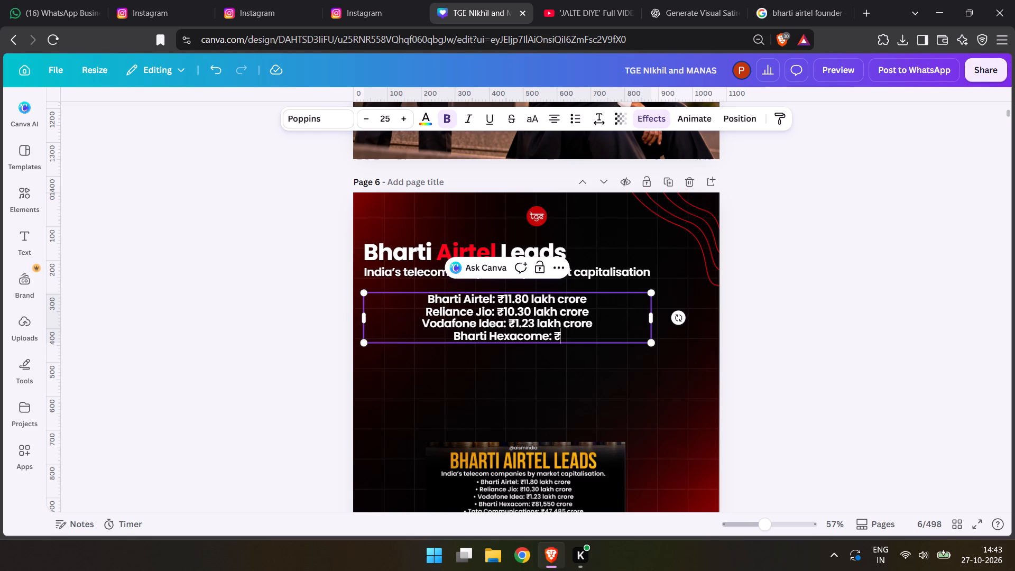
{"action": "type", "text": "81,"}
{"action": "type", "text": "550 core"}
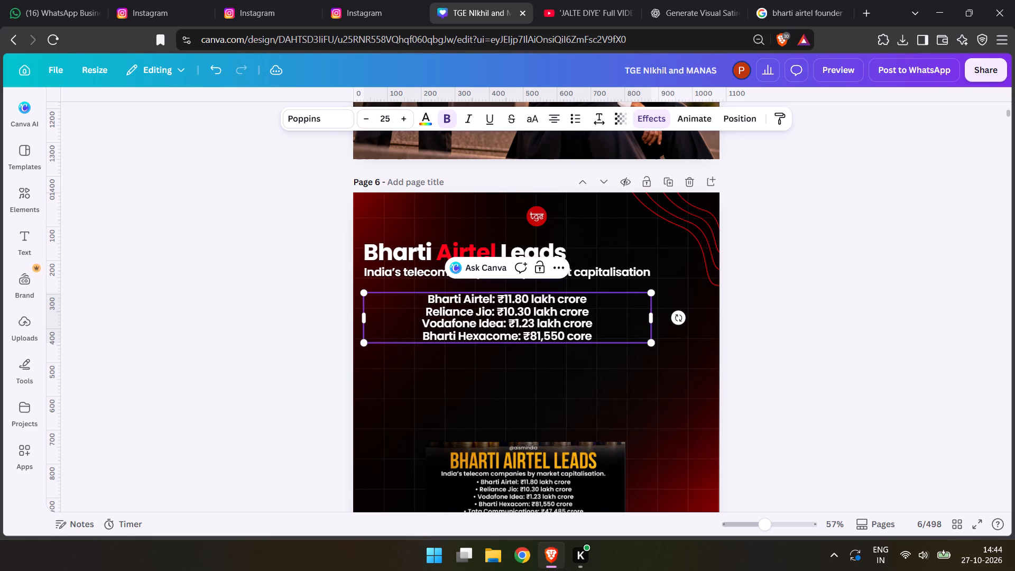
Start a fifth line in the list with the company name "Tata Communications".
{"action": "key", "text": "Return"}
{"action": "scroll", "coordinate": [536, 334], "scroll_direction": "down", "scroll_amount": 2}
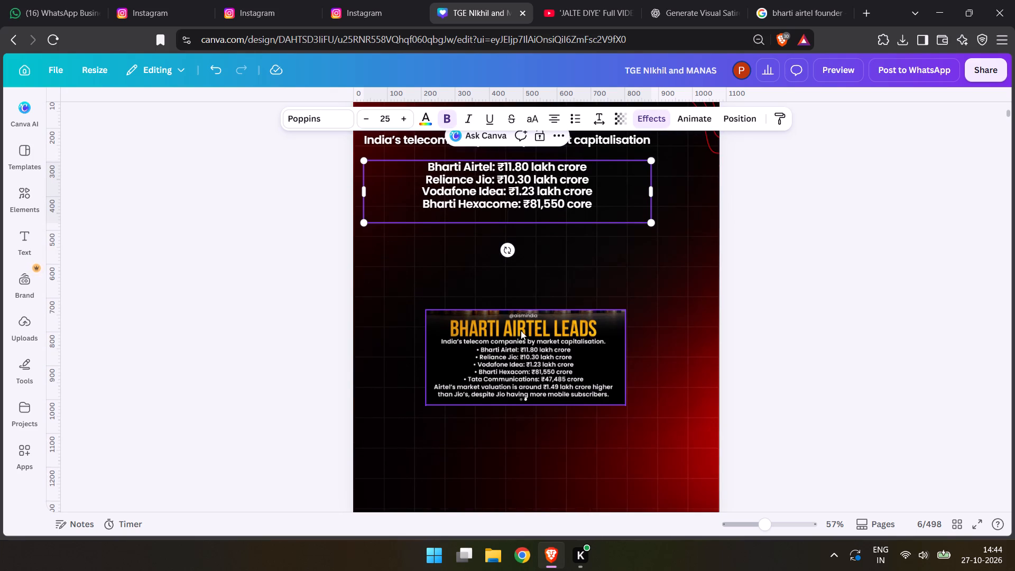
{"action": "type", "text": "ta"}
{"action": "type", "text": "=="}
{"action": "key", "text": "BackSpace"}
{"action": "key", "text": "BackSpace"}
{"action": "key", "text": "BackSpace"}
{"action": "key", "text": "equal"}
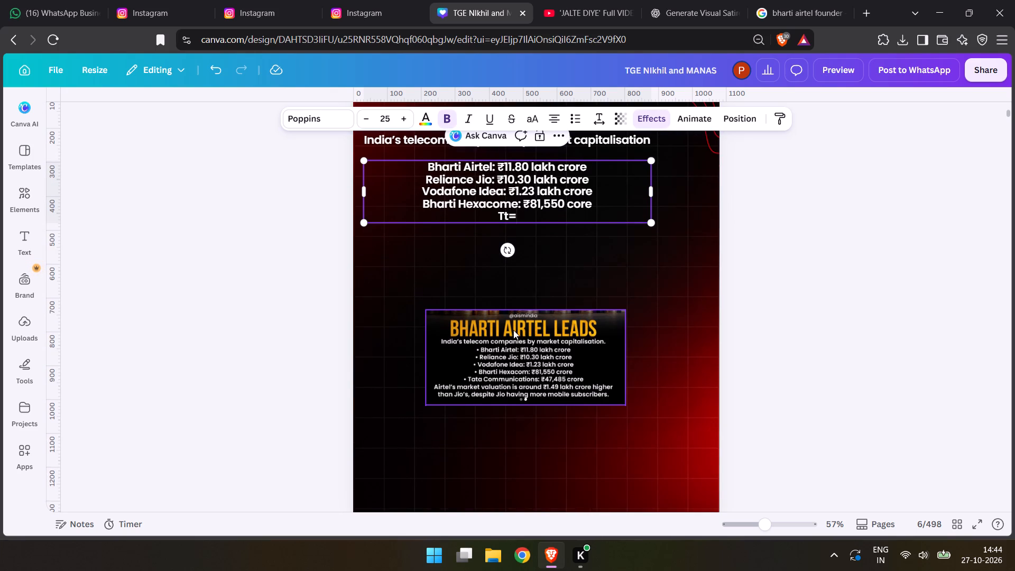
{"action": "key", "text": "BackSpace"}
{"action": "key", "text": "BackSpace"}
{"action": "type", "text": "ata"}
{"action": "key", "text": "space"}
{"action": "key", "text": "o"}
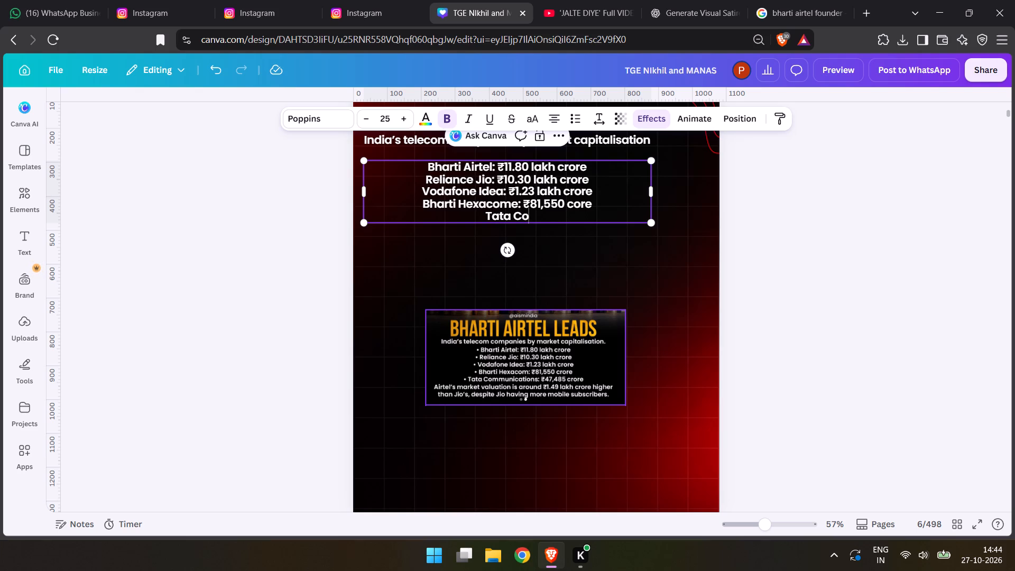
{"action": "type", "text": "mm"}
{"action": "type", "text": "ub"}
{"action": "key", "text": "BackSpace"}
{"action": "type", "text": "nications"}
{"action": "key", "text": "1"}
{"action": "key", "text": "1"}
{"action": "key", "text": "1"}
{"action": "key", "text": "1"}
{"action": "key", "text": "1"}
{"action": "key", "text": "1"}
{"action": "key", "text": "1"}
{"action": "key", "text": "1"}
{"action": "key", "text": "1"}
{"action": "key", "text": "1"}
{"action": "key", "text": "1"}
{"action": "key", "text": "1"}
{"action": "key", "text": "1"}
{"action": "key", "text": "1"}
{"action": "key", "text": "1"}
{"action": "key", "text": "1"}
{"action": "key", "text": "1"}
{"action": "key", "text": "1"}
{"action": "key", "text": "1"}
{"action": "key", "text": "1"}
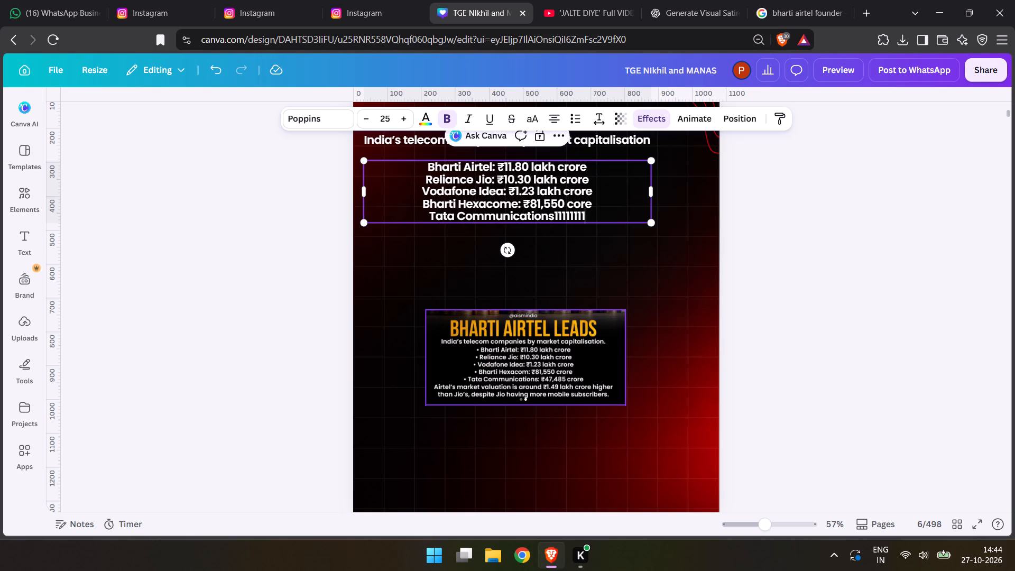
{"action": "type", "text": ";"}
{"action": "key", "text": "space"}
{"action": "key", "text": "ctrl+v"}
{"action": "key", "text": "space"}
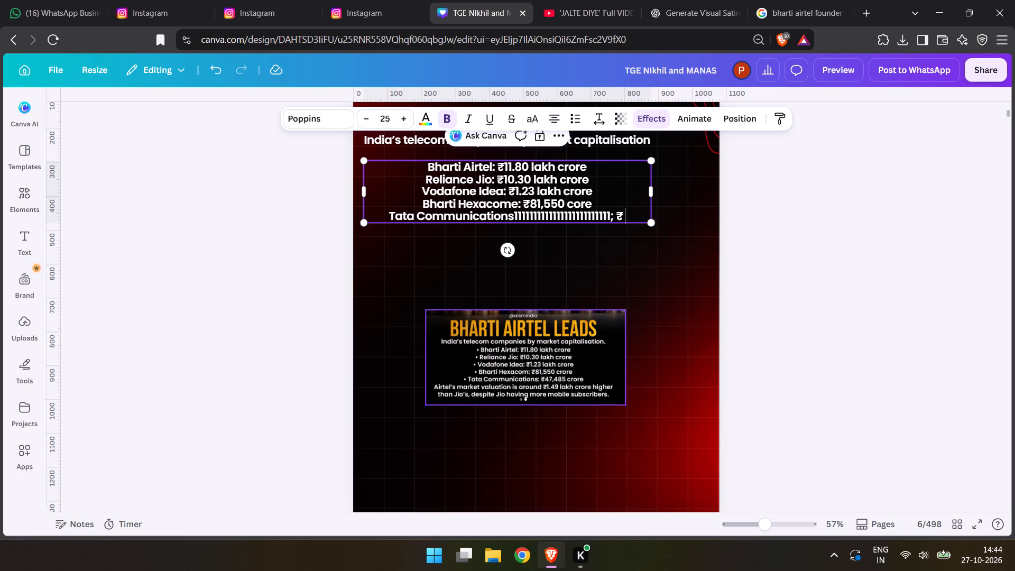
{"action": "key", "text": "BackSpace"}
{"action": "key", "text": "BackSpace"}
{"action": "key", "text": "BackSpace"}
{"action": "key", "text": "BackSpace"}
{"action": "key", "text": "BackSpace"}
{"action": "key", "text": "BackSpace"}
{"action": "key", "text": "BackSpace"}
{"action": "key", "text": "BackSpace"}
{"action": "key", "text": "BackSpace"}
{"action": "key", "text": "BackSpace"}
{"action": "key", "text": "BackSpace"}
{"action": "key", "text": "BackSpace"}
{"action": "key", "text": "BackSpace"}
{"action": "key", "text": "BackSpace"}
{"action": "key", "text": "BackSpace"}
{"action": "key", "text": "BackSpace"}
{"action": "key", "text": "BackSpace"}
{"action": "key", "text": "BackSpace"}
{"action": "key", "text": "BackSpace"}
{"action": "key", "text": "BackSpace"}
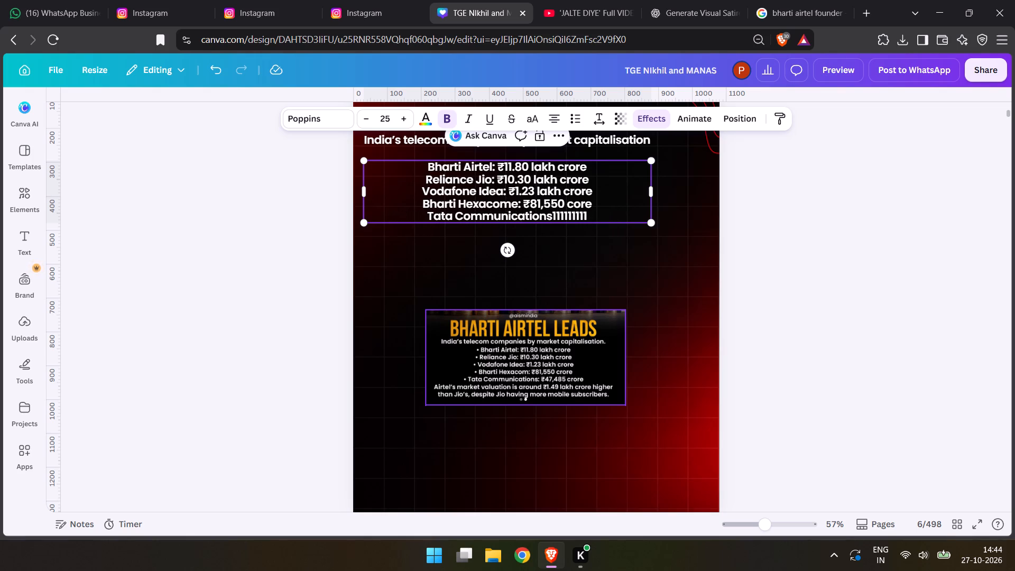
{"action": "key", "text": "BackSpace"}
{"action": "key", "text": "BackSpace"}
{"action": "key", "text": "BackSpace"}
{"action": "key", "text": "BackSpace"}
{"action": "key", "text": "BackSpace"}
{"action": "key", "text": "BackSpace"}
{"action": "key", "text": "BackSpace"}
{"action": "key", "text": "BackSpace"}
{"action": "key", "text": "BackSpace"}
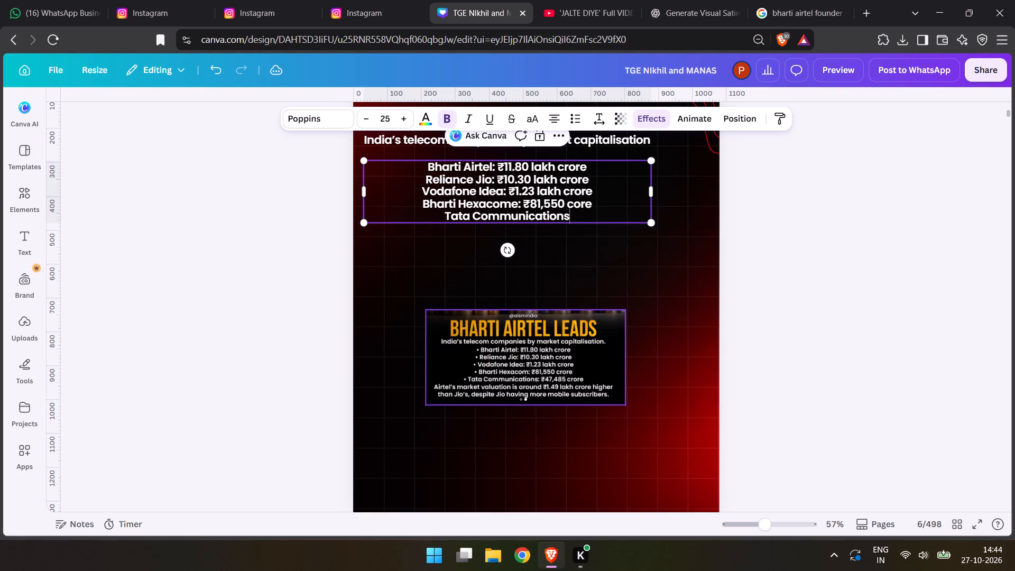
Complete the Tata Communications line with a colon and the amount "₹47,485 crore", reusing the copied ₹ symbol.
{"action": "key", "text": "shift+colon"}
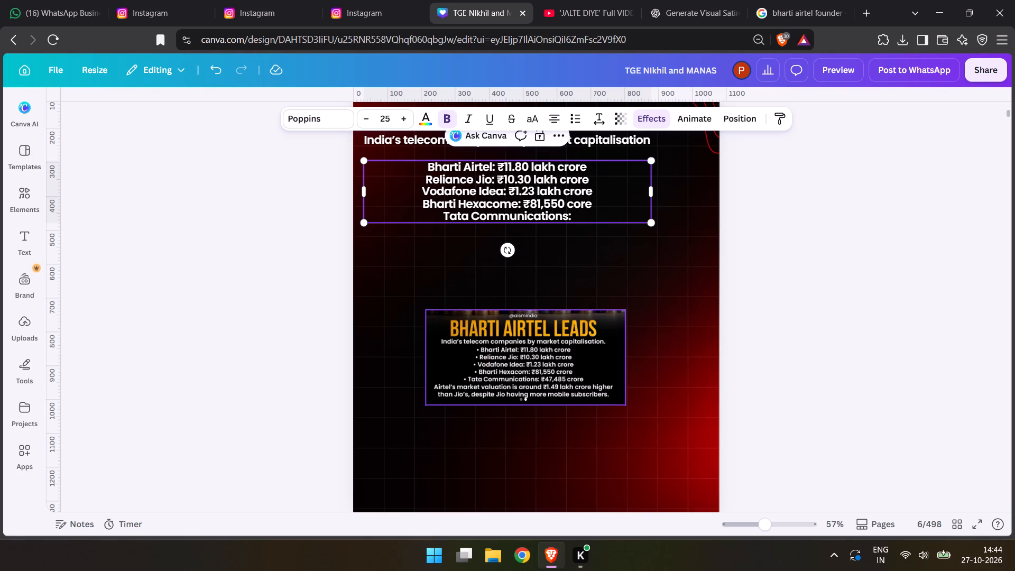
{"action": "key", "text": "space"}
{"action": "key", "text": "ctrl+v"}
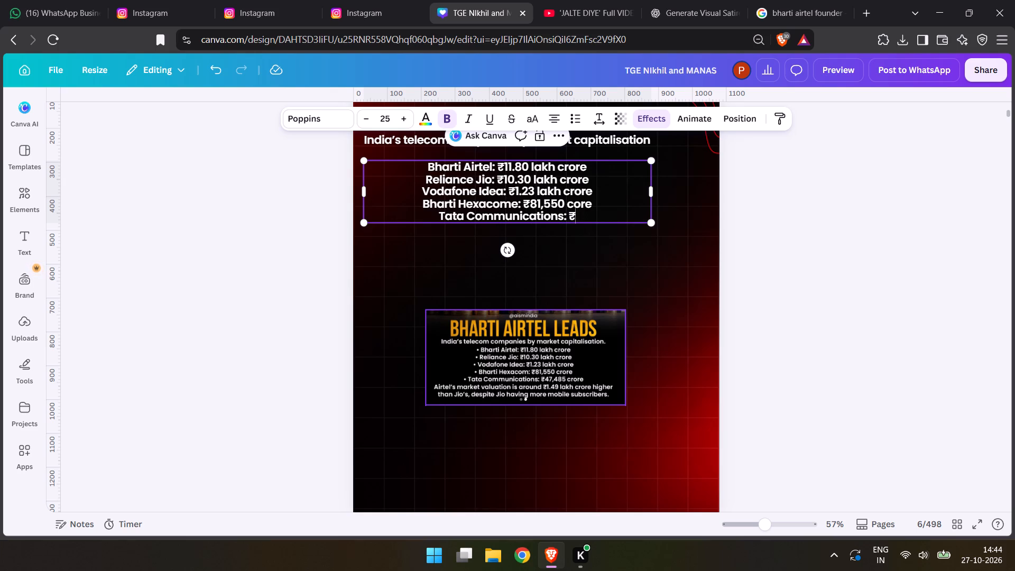
{"action": "type", "text": "47,"}
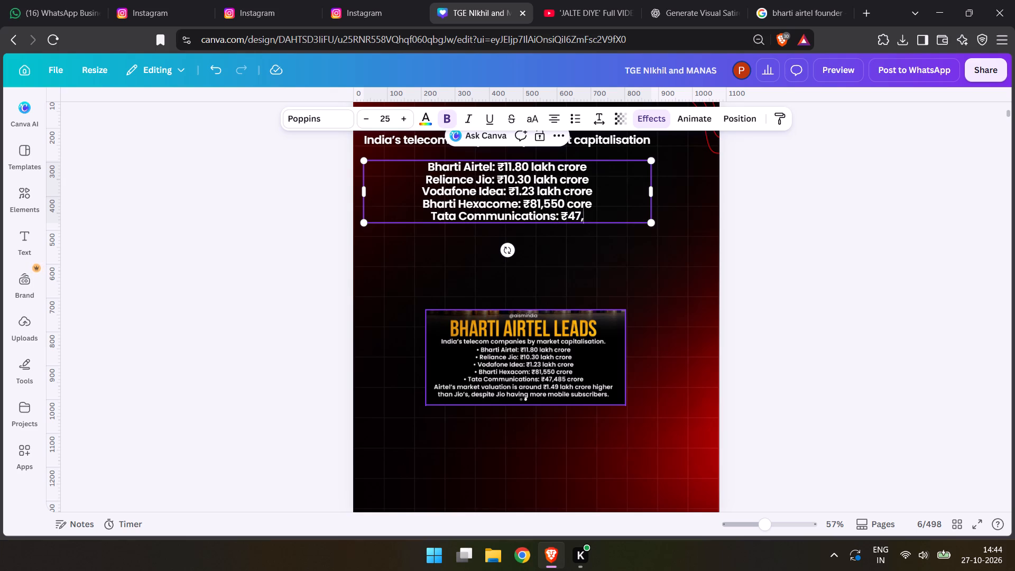
{"action": "type", "text": "485"}
{"action": "key", "text": "space"}
{"action": "type", "text": "crore"}
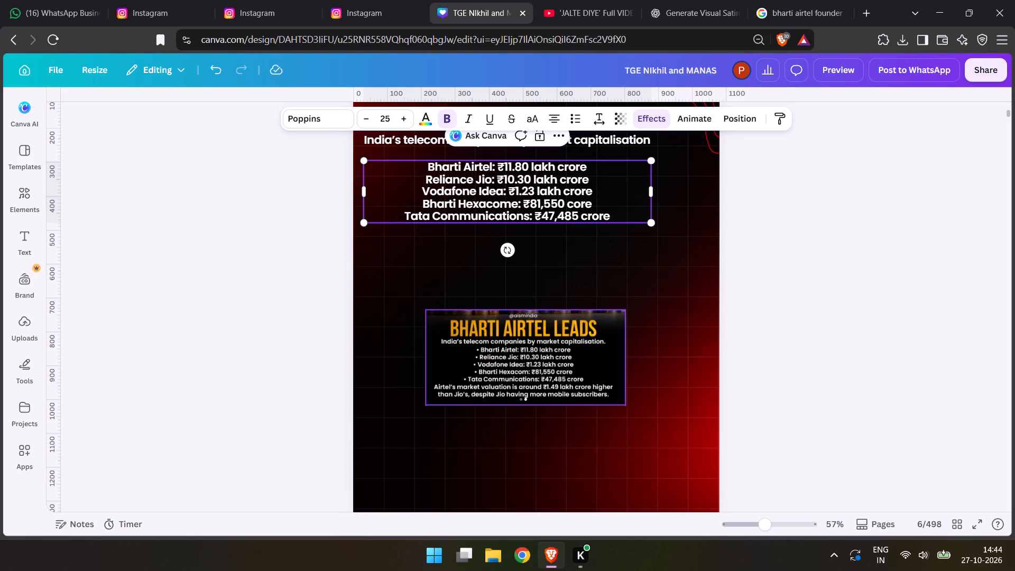
{"action": "left_click", "coordinate": [309, 343]}
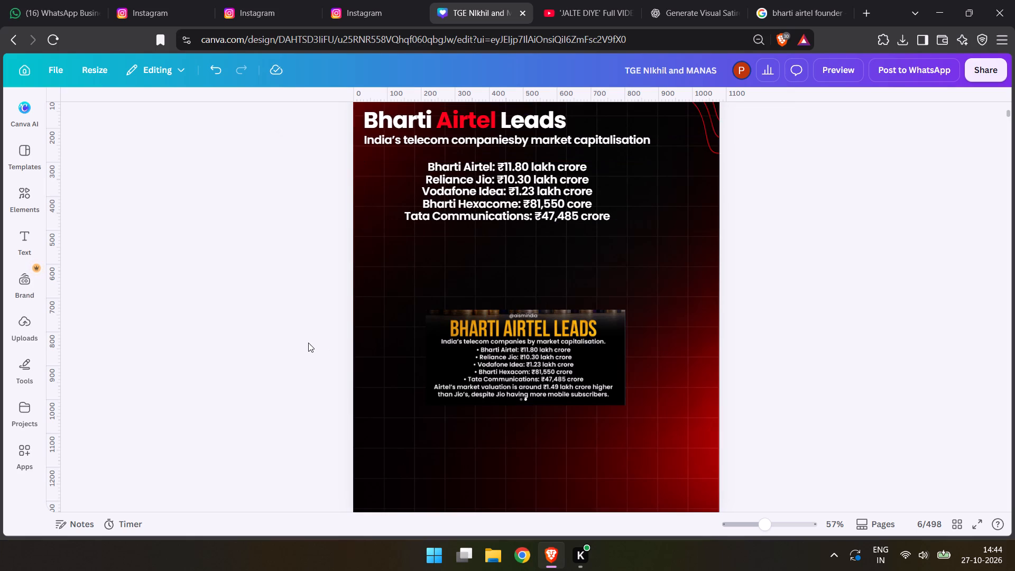
Format the five-company market capitalisation text as a bulleted list.
{"action": "left_click", "coordinate": [504, 210]}
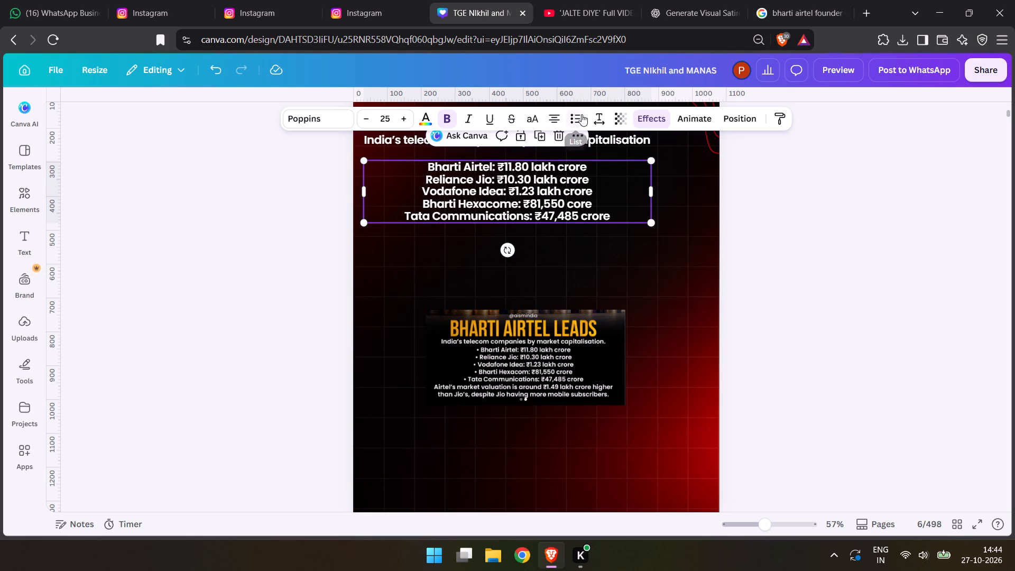
{"action": "left_click", "coordinate": [582, 114]}
{"action": "double_click", "coordinate": [190, 257]}
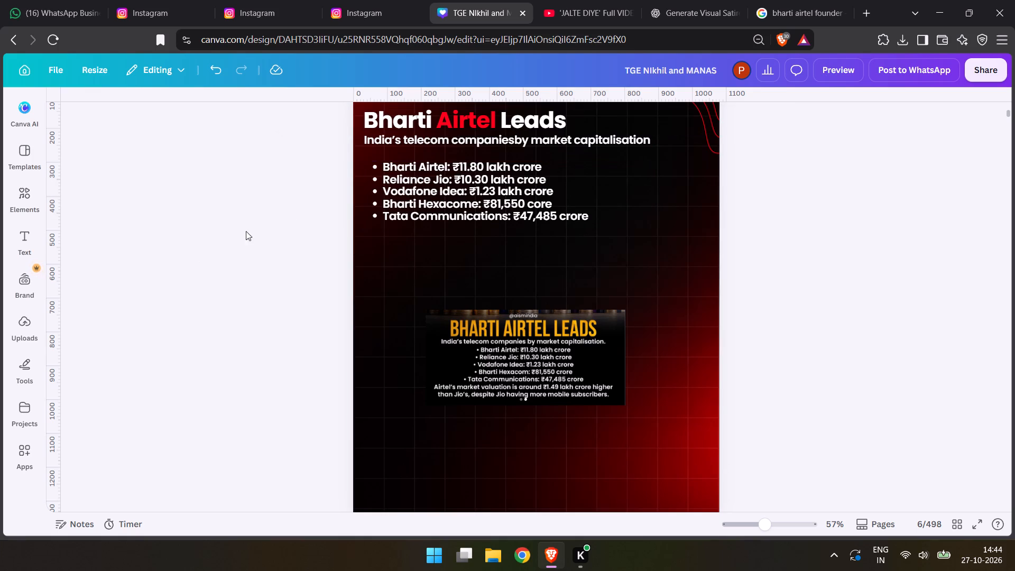
Move the bulleted list up so it sits directly beneath the market capitalisation subheading.
{"action": "left_click_drag", "start_coordinate": [437, 199], "coordinate": [433, 189]}
{"action": "left_click", "coordinate": [109, 315]}
Set the line spacing of the bulleted company list to 1.3.
{"action": "scroll", "coordinate": [166, 310], "scroll_direction": "up", "scroll_amount": 2}
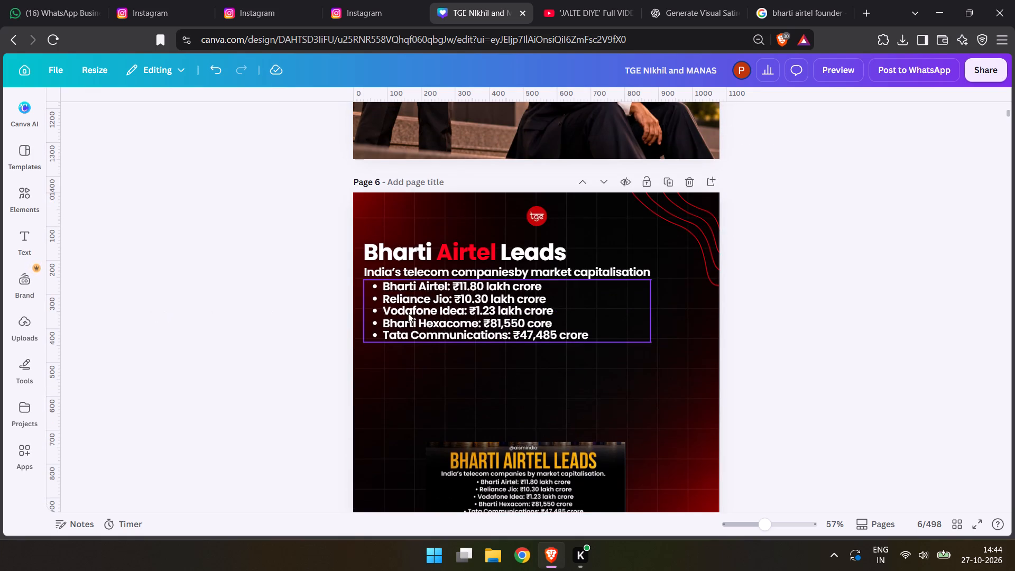
{"action": "left_click", "coordinate": [420, 312]}
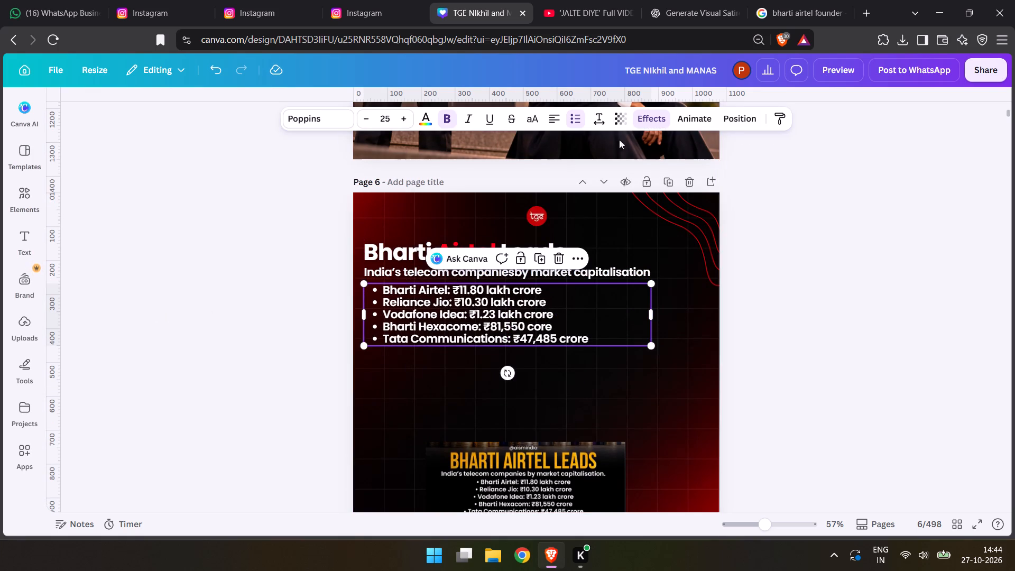
{"action": "left_click", "coordinate": [599, 119]}
{"action": "left_click", "coordinate": [571, 207]}
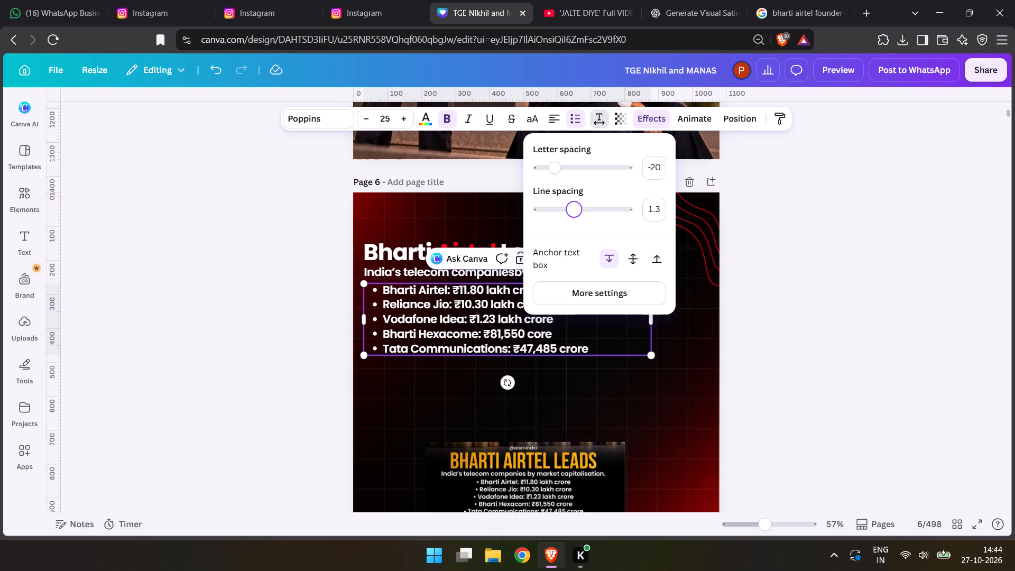
{"action": "double_click", "coordinate": [218, 345]}
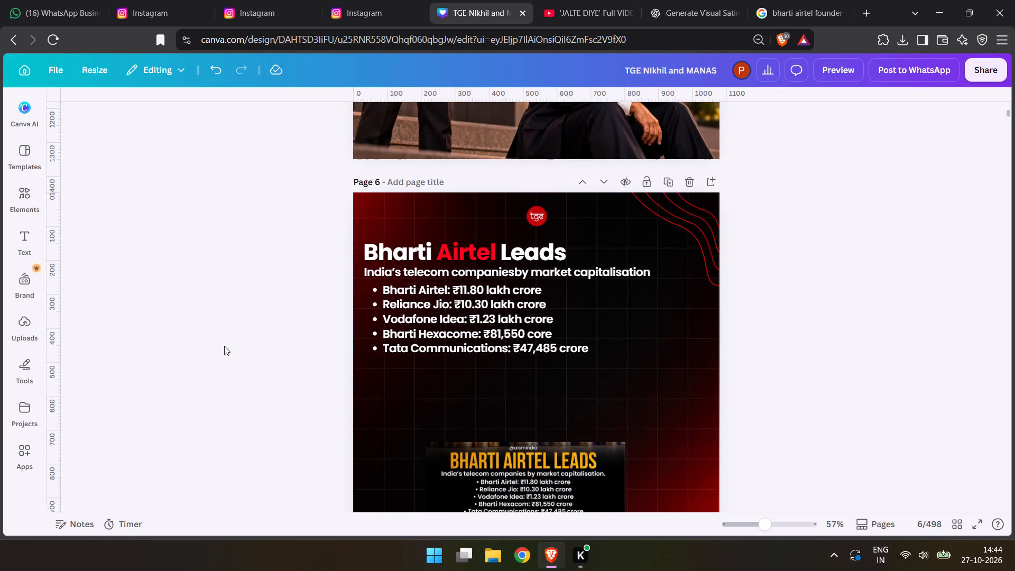
Narrow the bulleted list's text box to a width of about 672 to fit its text, and fine-tune its position below the subheading.
{"action": "scroll", "coordinate": [224, 346], "scroll_direction": "down", "scroll_amount": 1}
{"action": "left_click", "coordinate": [506, 252]}
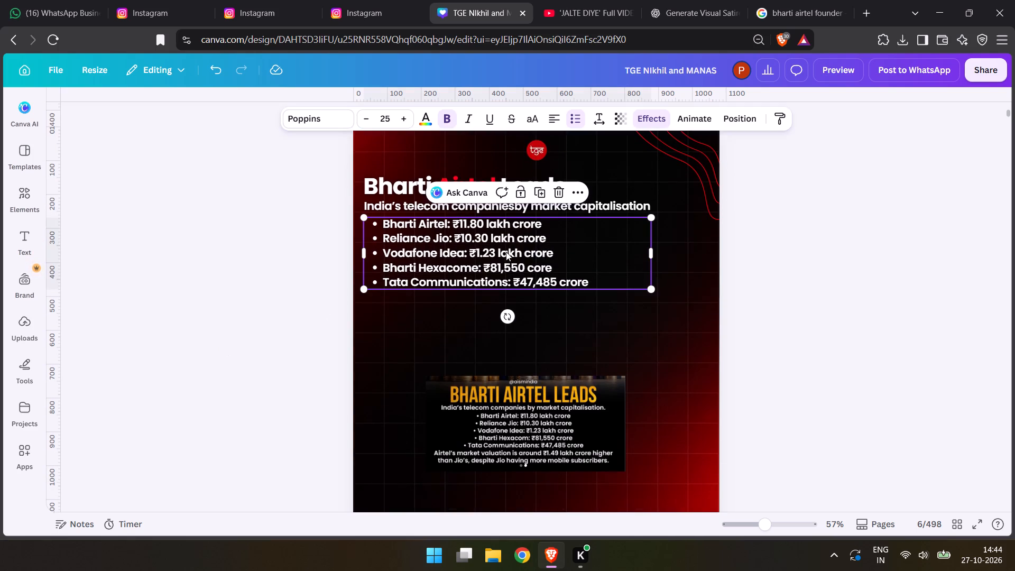
{"action": "left_click_drag", "start_coordinate": [652, 247], "coordinate": [608, 250]}
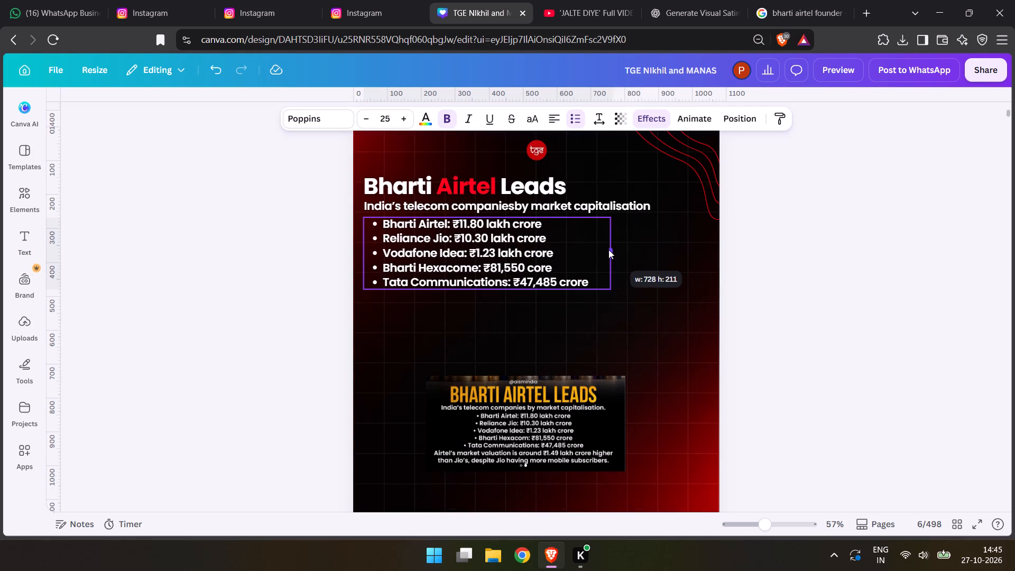
{"action": "left_click_drag", "start_coordinate": [608, 250], "coordinate": [593, 250]}
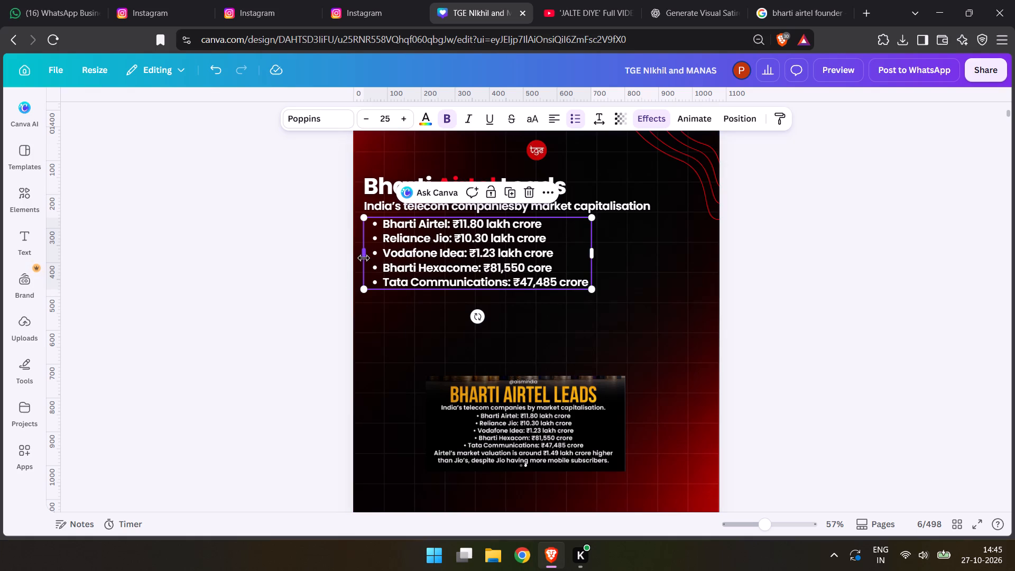
{"action": "left_click", "coordinate": [364, 258]}
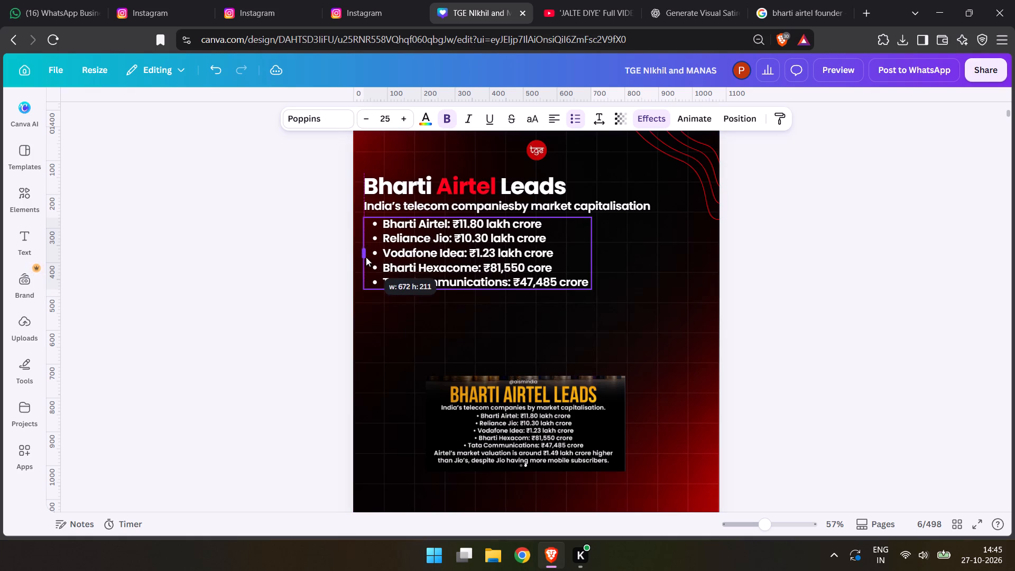
{"action": "left_click", "coordinate": [408, 257]}
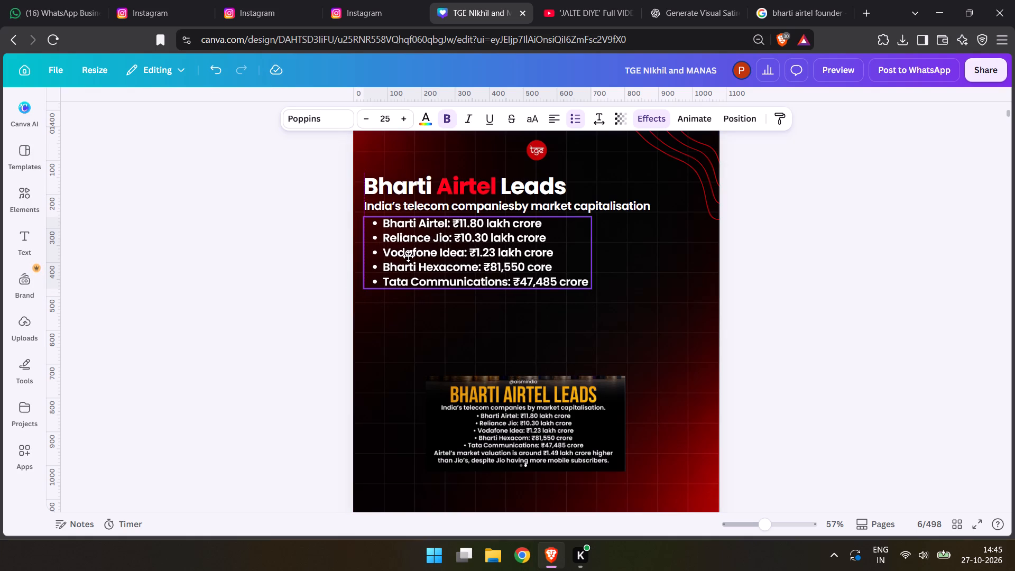
{"action": "double_click", "coordinate": [236, 272]}
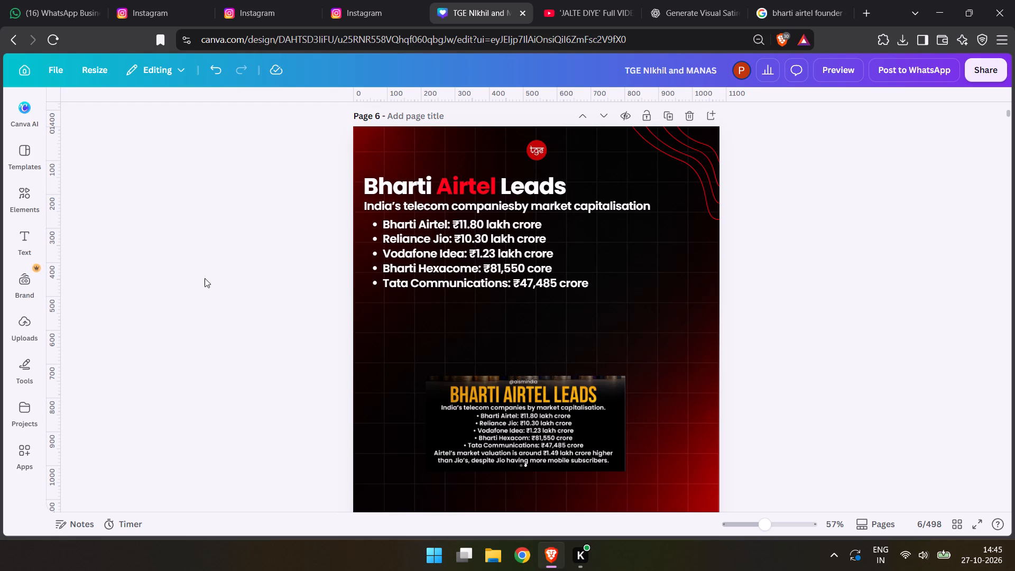
Duplicate the bulleted company list just below the original, clear the copy's text and remove its bullet formatting.
{"action": "left_click", "coordinate": [396, 246]}
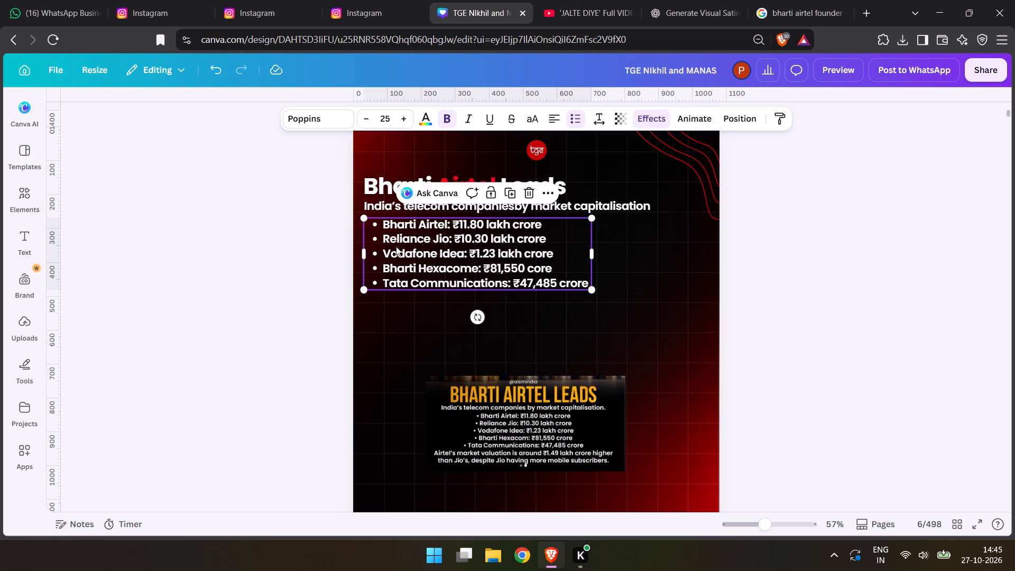
{"action": "key", "text": "ctrl+d"}
{"action": "left_click_drag", "start_coordinate": [406, 263], "coordinate": [426, 310]}
{"action": "left_click", "coordinate": [426, 310]}
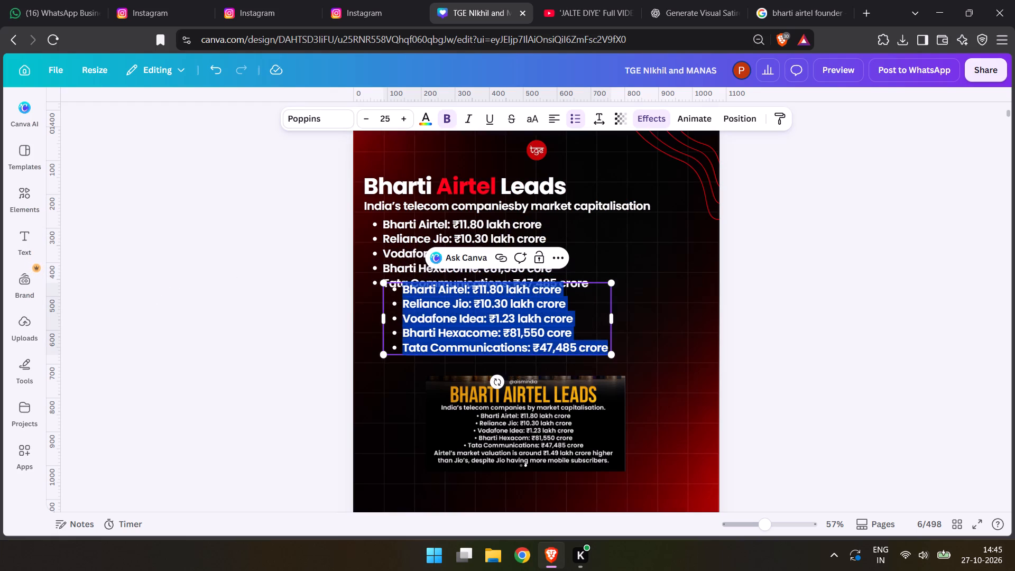
{"action": "key", "text": "a"}
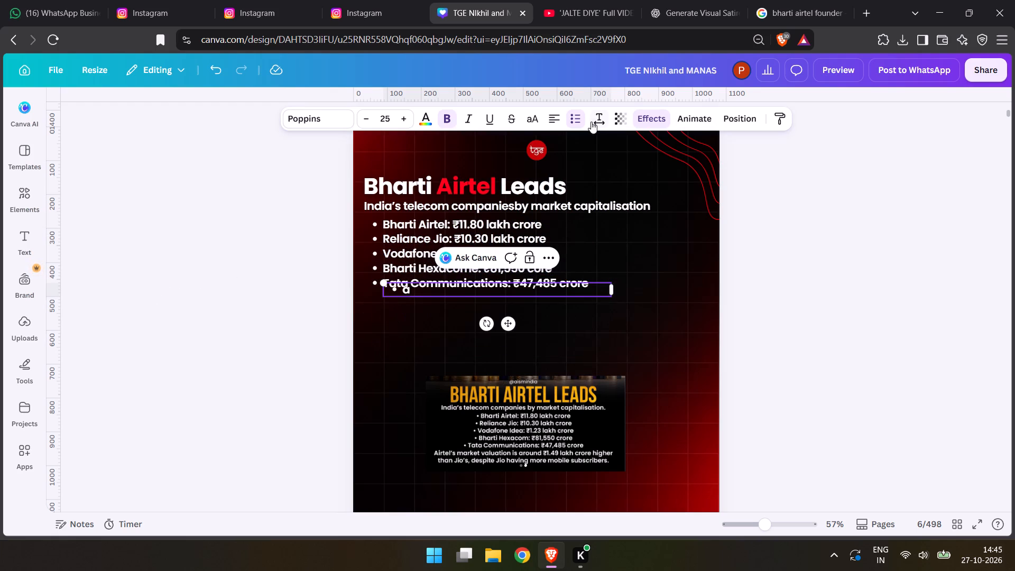
{"action": "double_click", "coordinate": [580, 119]}
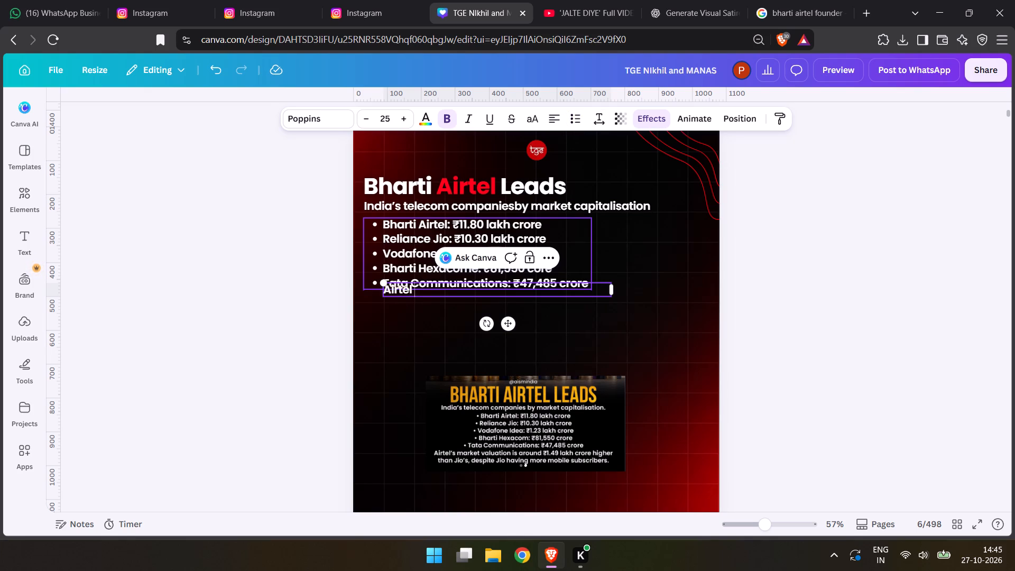
Enter "Airtel's market valuation is around ₹1.49 lakh crore higher" in the duplicated text box.
{"action": "key", "text": "BackSpace"}
{"action": "type", "text": "'s"}
{"action": "key", "text": "space"}
{"action": "type", "text": "market"}
{"action": "key", "text": "space"}
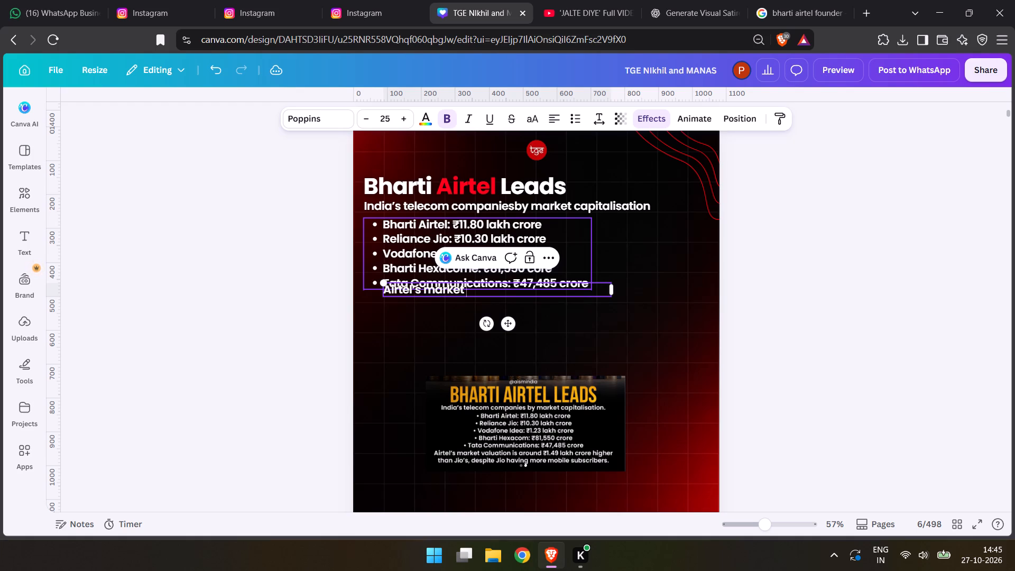
{"action": "type", "text": "valuation"}
{"action": "key", "text": "space"}
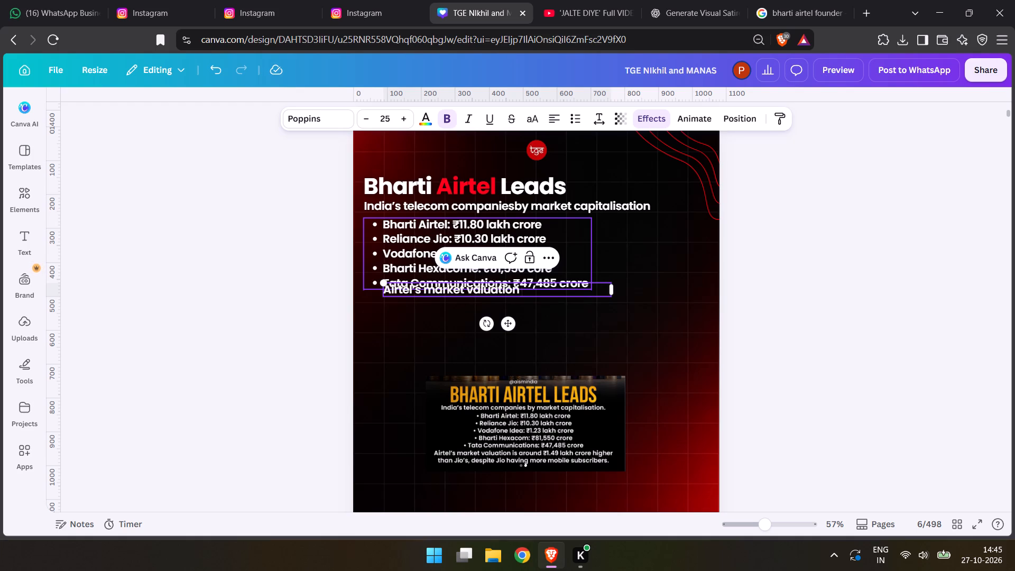
{"action": "type", "text": "is around"}
{"action": "key", "text": "space"}
{"action": "key", "text": "ctrl+v"}
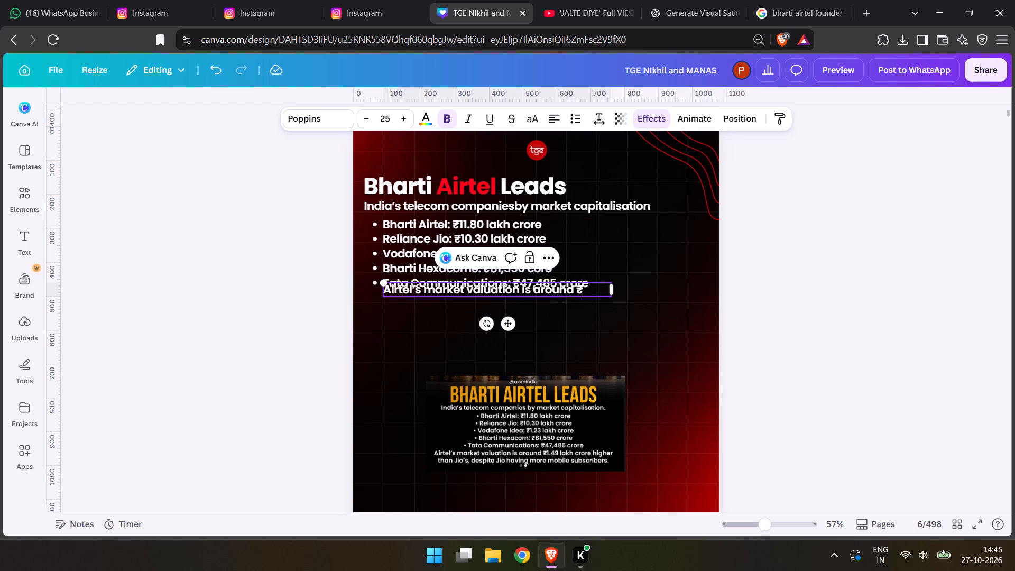
{"action": "type", "text": "1.49"}
{"action": "key", "text": "space"}
{"action": "type", "text": "lakh"}
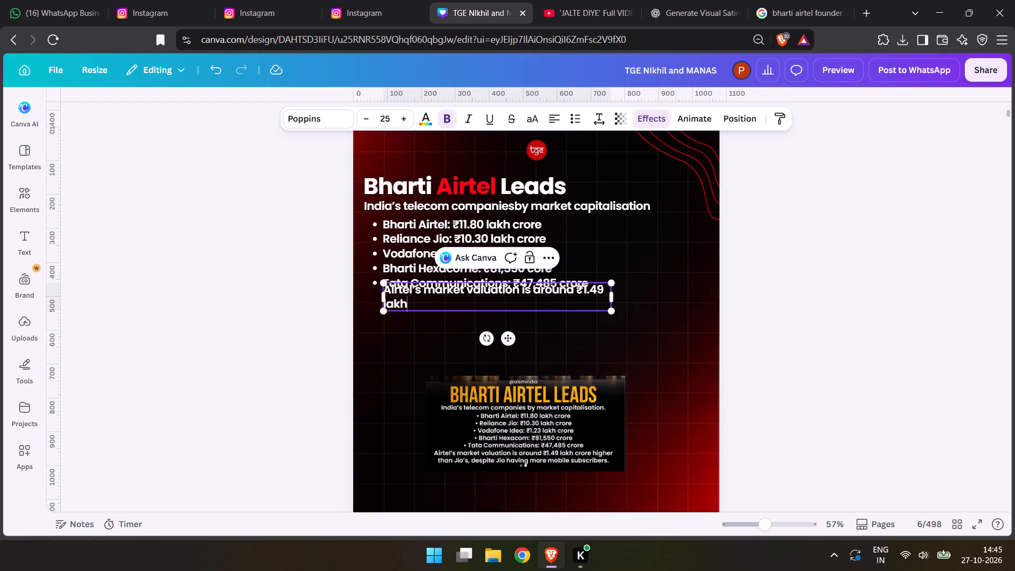
{"action": "key", "text": "space"}
{"action": "type", "text": "crore"}
{"action": "key", "text": "space"}
{"action": "type", "text": "higher"}
{"action": "key", "text": "space"}
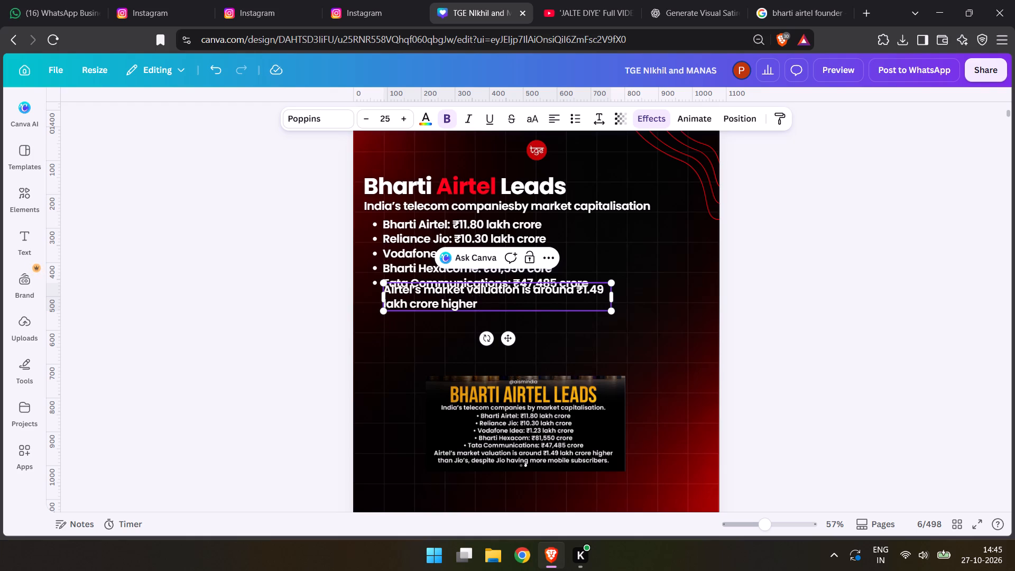
Complete the valuation sentence with "than Jio's, despite Jio having more mobile subscribers".
{"action": "type", "text": "than"}
{"action": "key", "text": "space"}
{"action": "type", "text": "io"}
{"action": "type", "text": "'s"}
{"action": "type", "text": ","}
{"action": "key", "text": "space"}
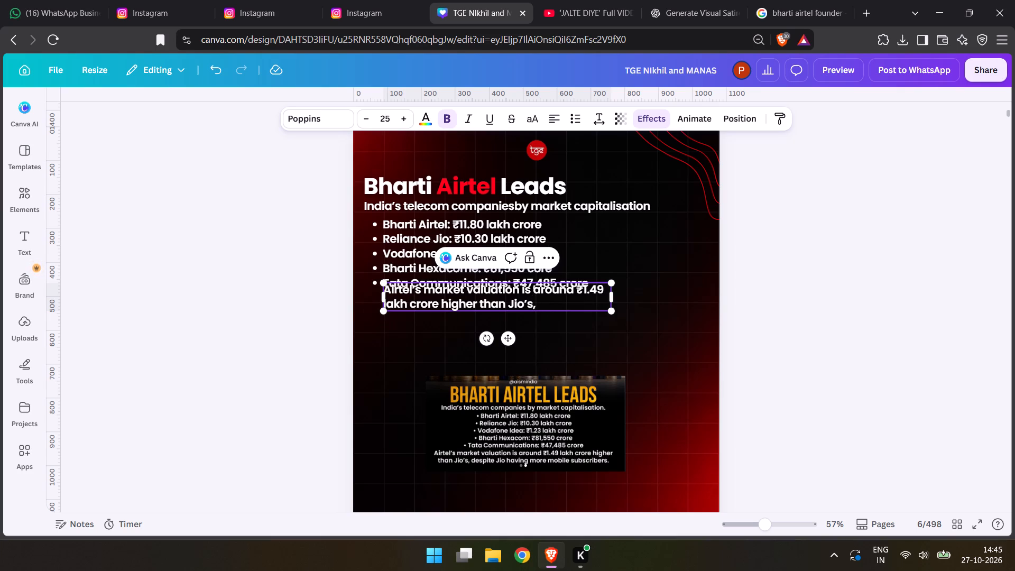
{"action": "type", "text": "despite"}
{"action": "key", "text": "space"}
{"action": "type", "text": "having more"}
{"action": "key", "text": "space"}
{"action": "type", "text": "mov"}
{"action": "key", "text": "BackSpace"}
{"action": "type", "text": "bile"}
{"action": "key", "text": "space"}
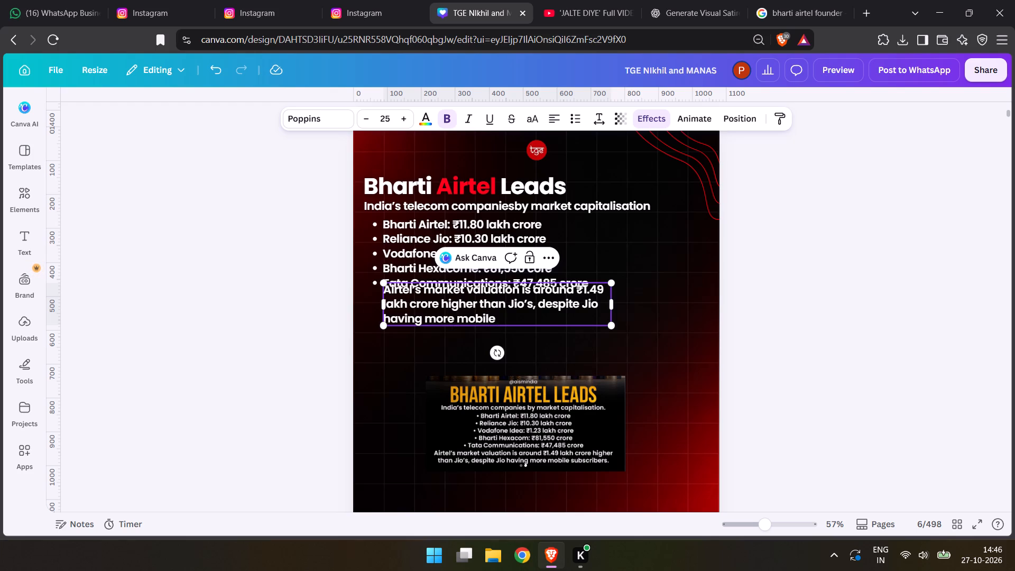
{"action": "type", "text": "subscri"}
{"action": "type", "text": "bers"}
Widen the valuation sentence's text box to about 969 and place it beneath the bulleted list, left-aligned with the heading.
{"action": "left_click_drag", "start_coordinate": [614, 300], "coordinate": [734, 315]}
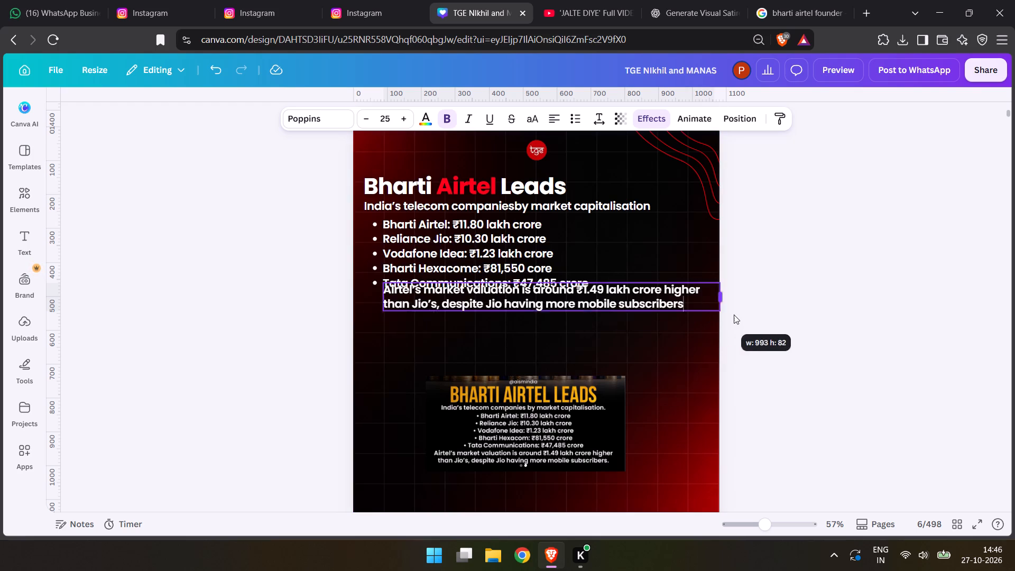
{"action": "left_click_drag", "start_coordinate": [734, 315], "coordinate": [714, 316]}
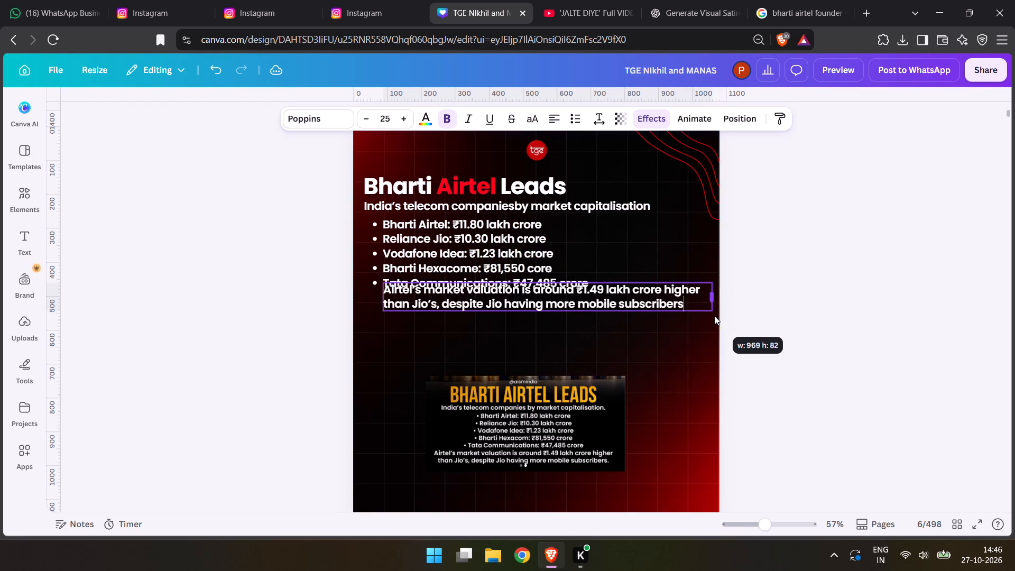
{"action": "left_click_drag", "start_coordinate": [561, 337], "coordinate": [548, 353]}
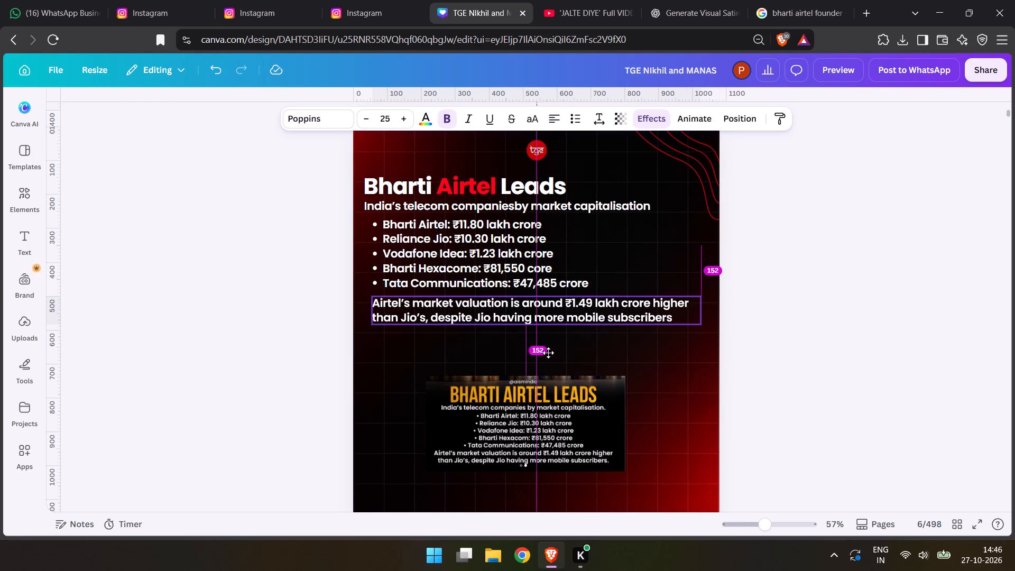
{"action": "left_click_drag", "start_coordinate": [548, 353], "coordinate": [542, 353]}
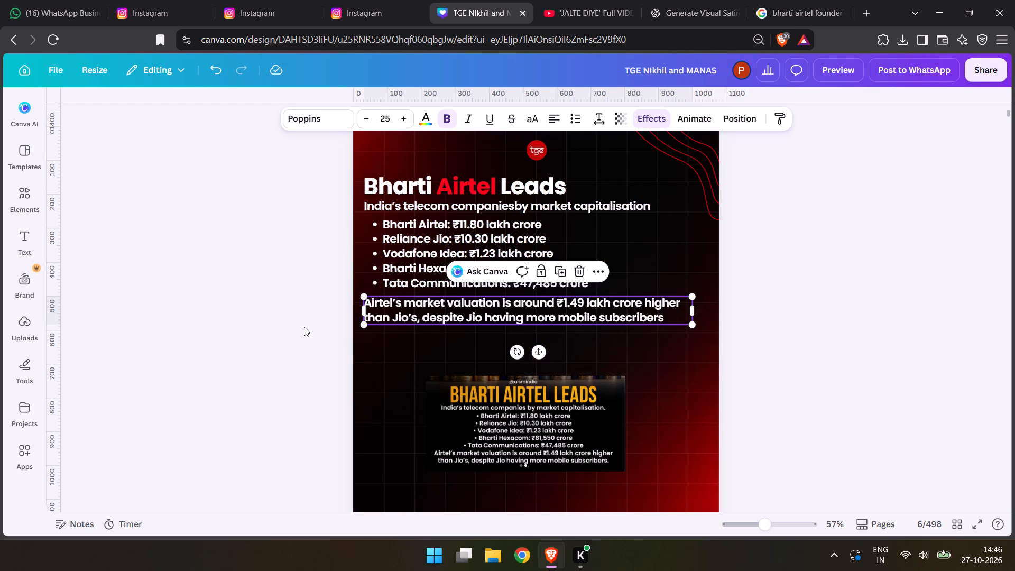
{"action": "double_click", "coordinate": [280, 318]}
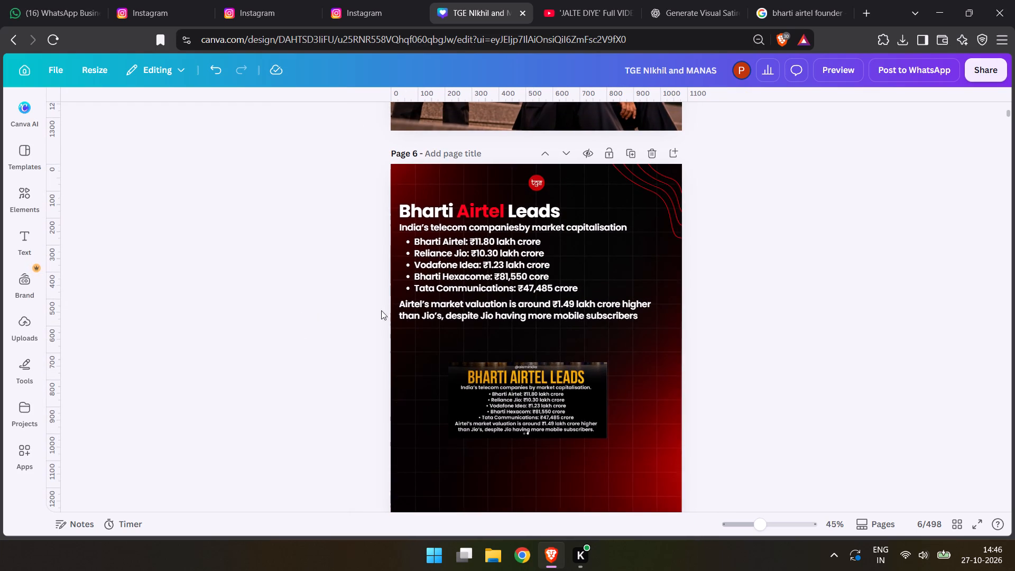
Set the line spacing of the valuation sentence to 1.09.
{"action": "left_click", "coordinate": [426, 310]}
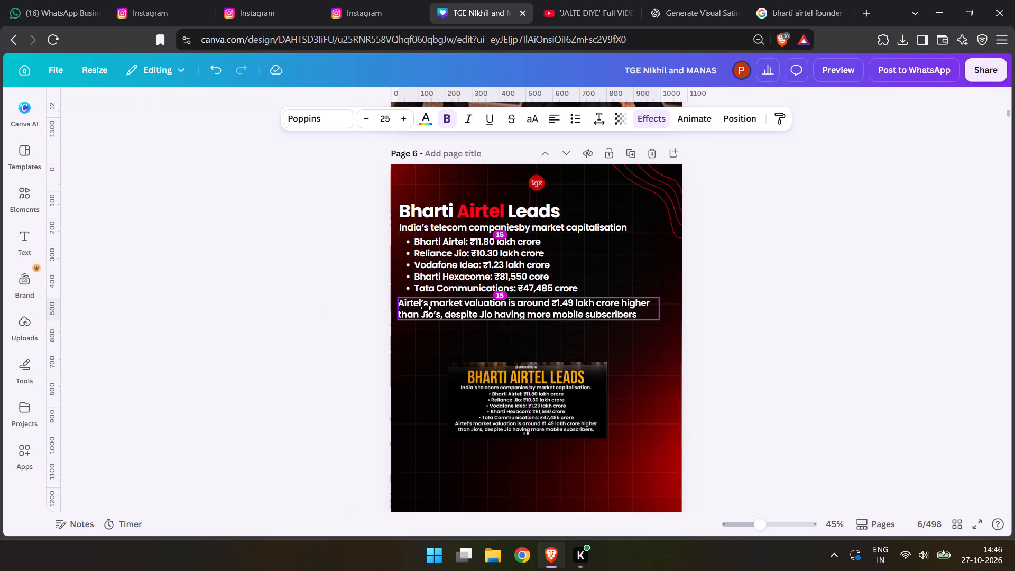
{"action": "left_click", "coordinate": [599, 122]}
{"action": "left_click_drag", "start_coordinate": [580, 210], "coordinate": [568, 209]}
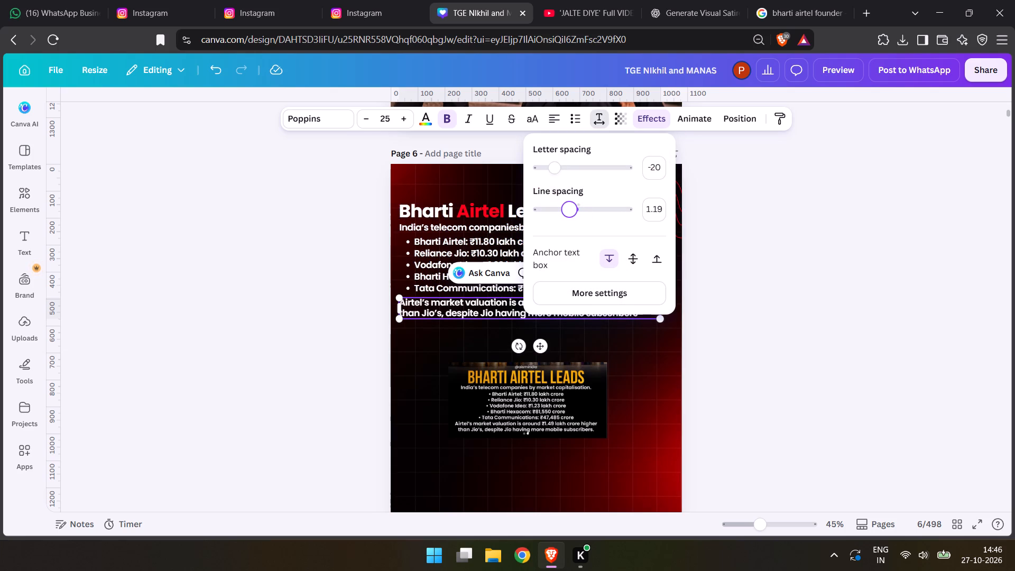
{"action": "left_click_drag", "start_coordinate": [568, 209], "coordinate": [565, 209]}
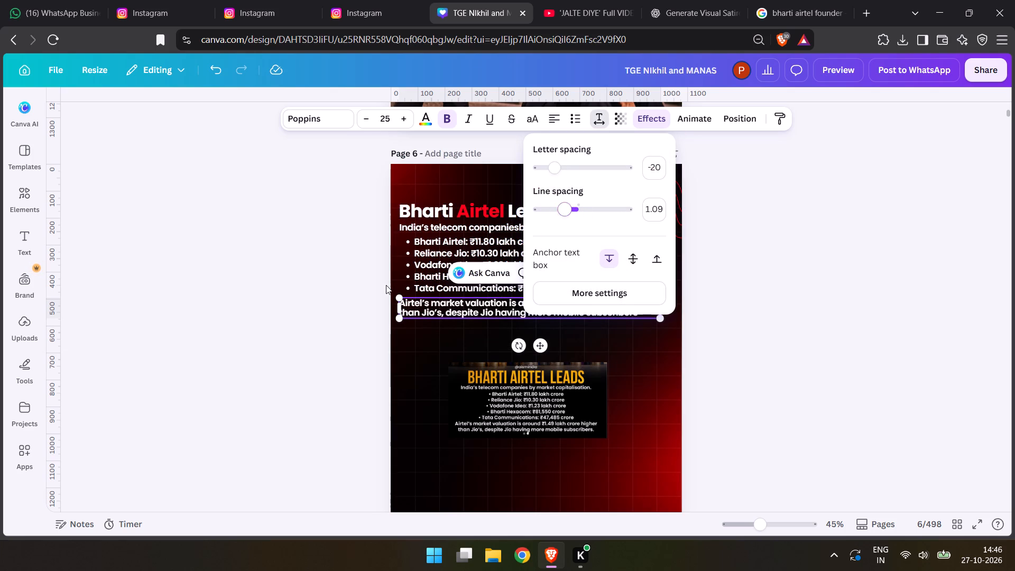
{"action": "double_click", "coordinate": [273, 301]}
Adjust the valuation sentence's text box to a width of about 973.
{"action": "left_click", "coordinate": [446, 310]}
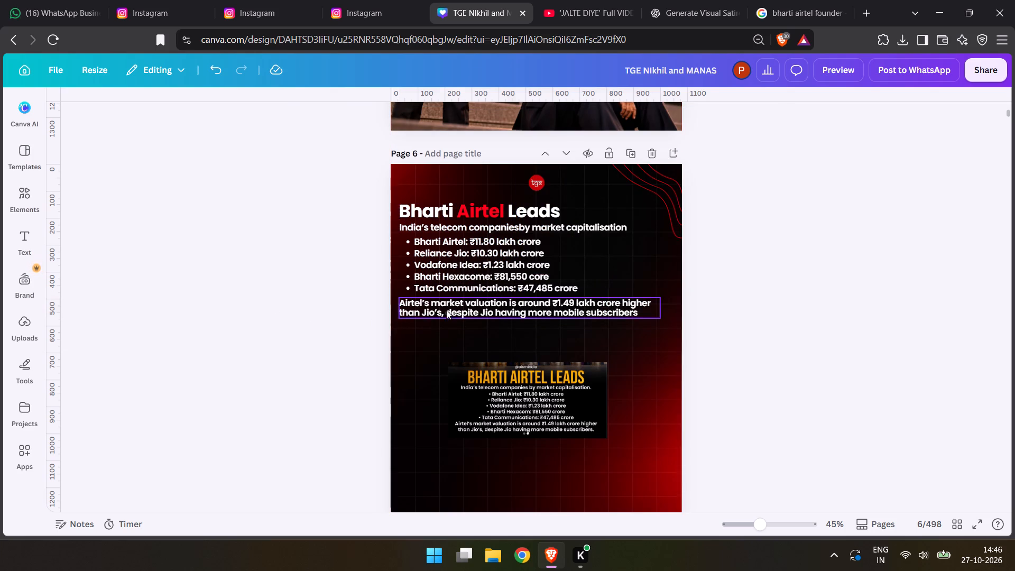
{"action": "double_click", "coordinate": [722, 319]}
{"action": "left_click", "coordinate": [619, 305]}
{"action": "left_click", "coordinate": [663, 310]}
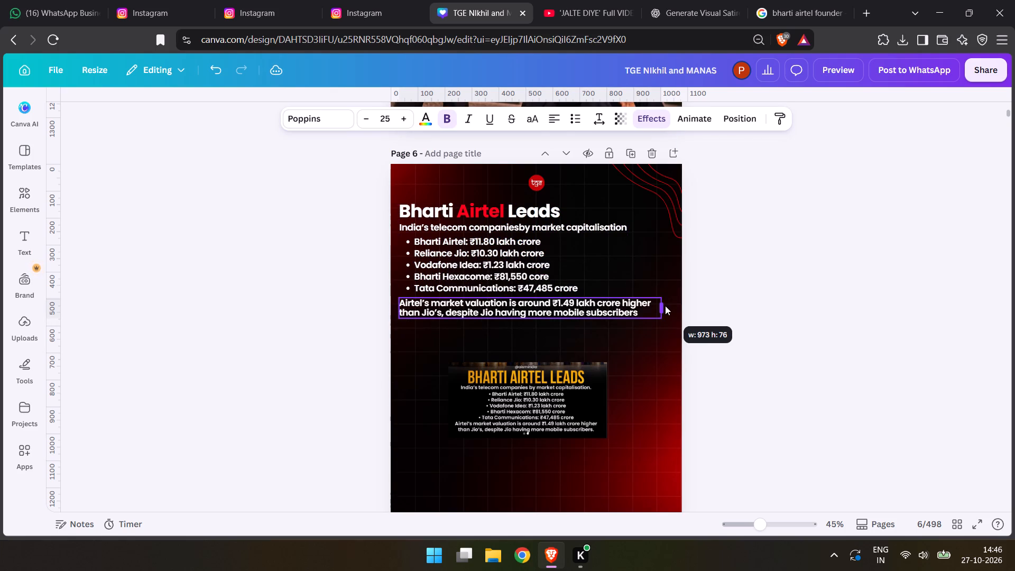
{"action": "double_click", "coordinate": [793, 343]}
Colour the words "Airtel's market valuation" red in the sentence below the bulleted list.
{"action": "scroll", "coordinate": [758, 343], "scroll_direction": "down", "scroll_amount": 1}
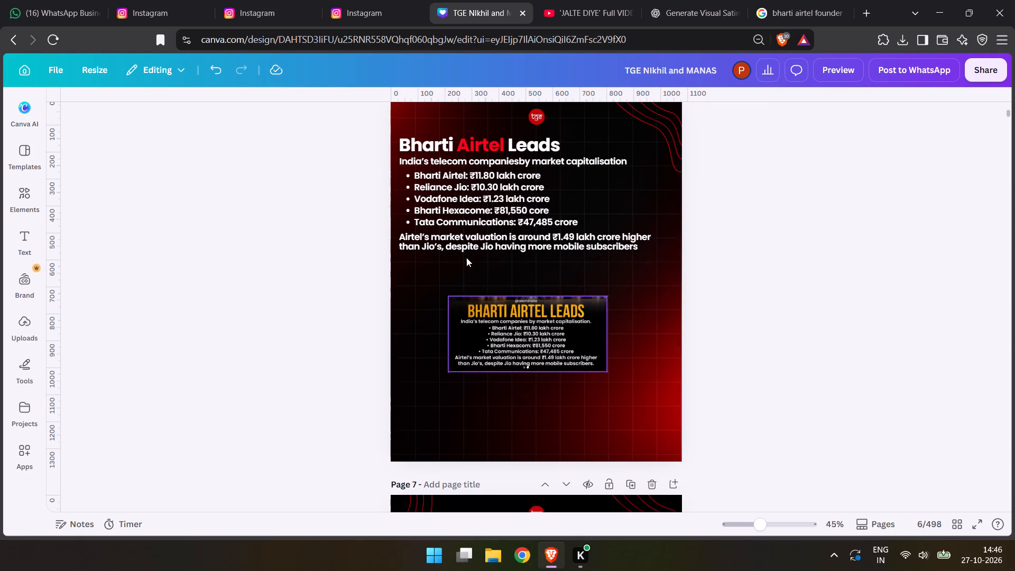
{"action": "double_click", "coordinate": [436, 246]}
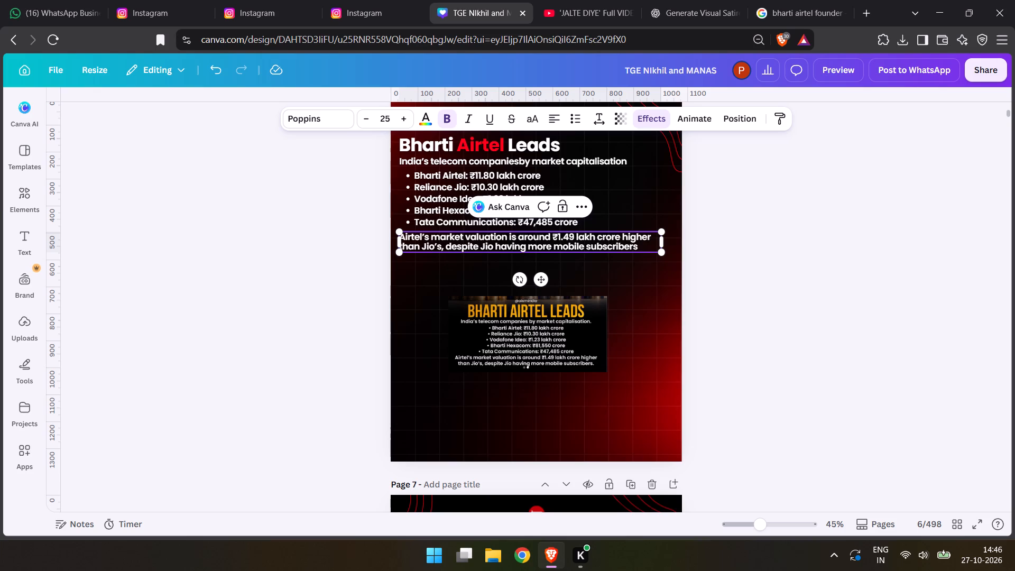
Colour the words "Airtel's market valuation" in the sentence below the bulleted list vivid red (#ff0019).
{"action": "left_click_drag", "start_coordinate": [506, 237], "coordinate": [400, 235]}
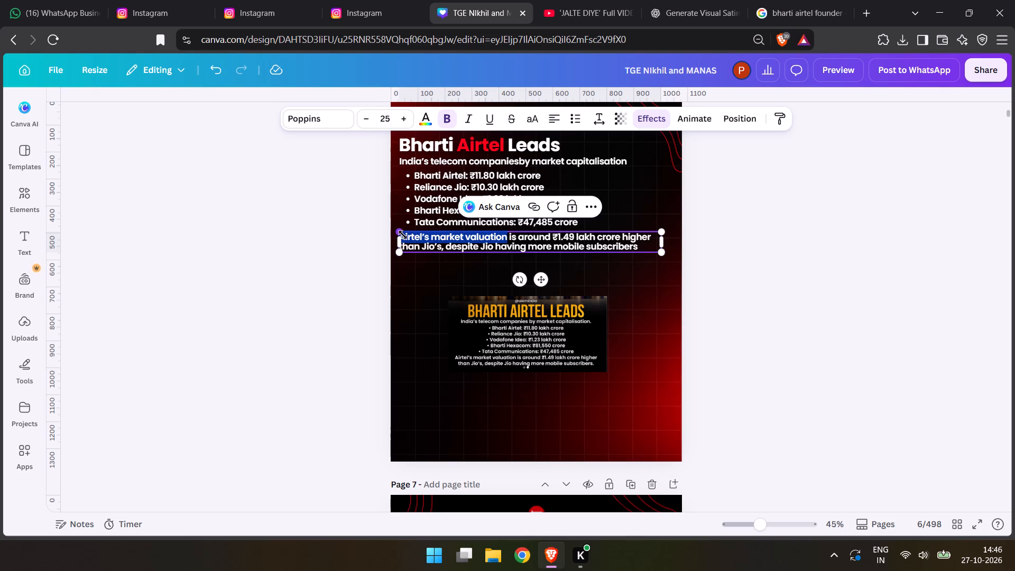
{"action": "left_click", "coordinate": [422, 119]}
{"action": "left_click", "coordinate": [121, 197]}
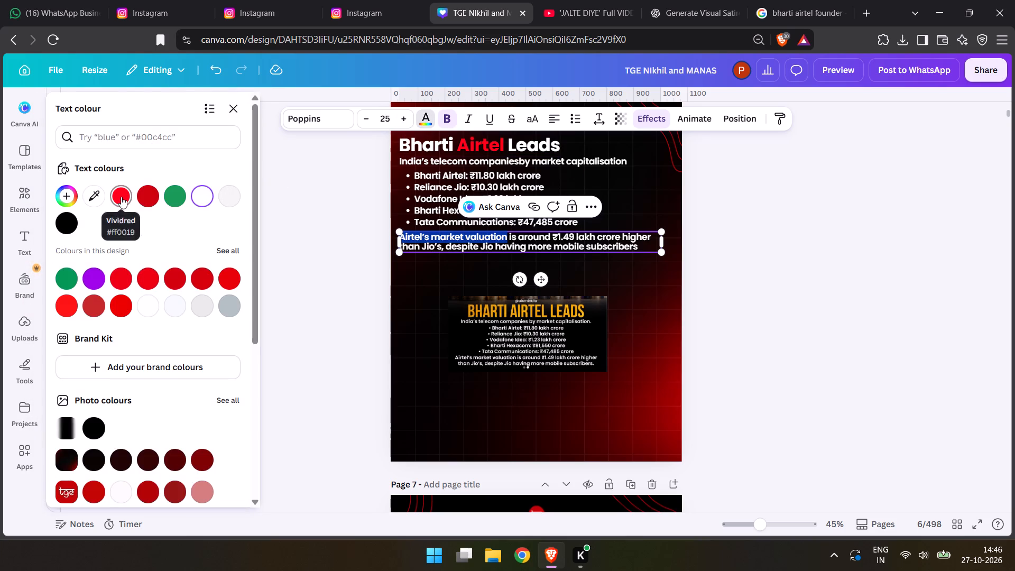
{"action": "double_click", "coordinate": [787, 284]}
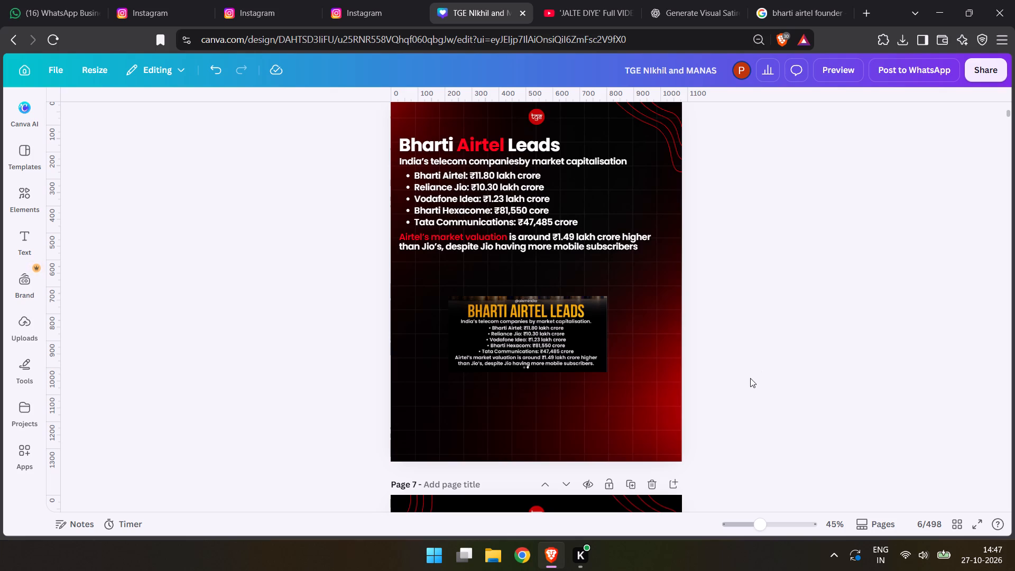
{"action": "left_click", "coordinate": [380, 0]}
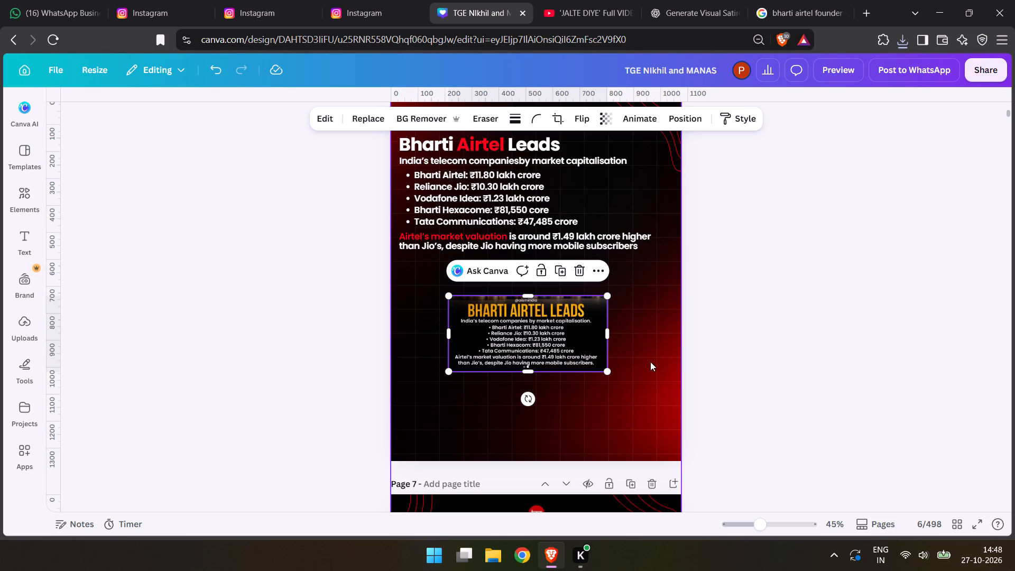
{"action": "double_click", "coordinate": [518, 161]}
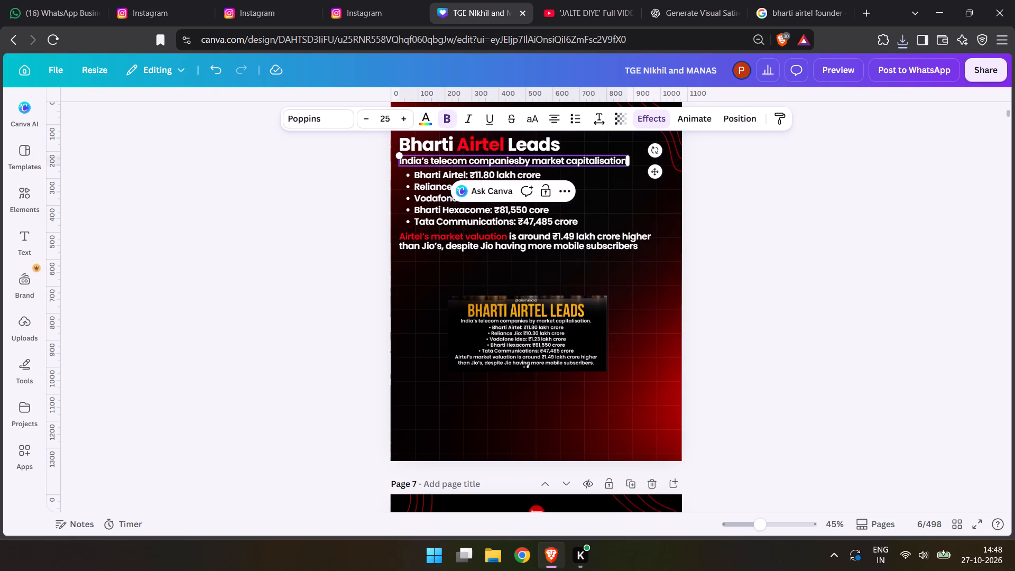
{"action": "key", "text": "space"}
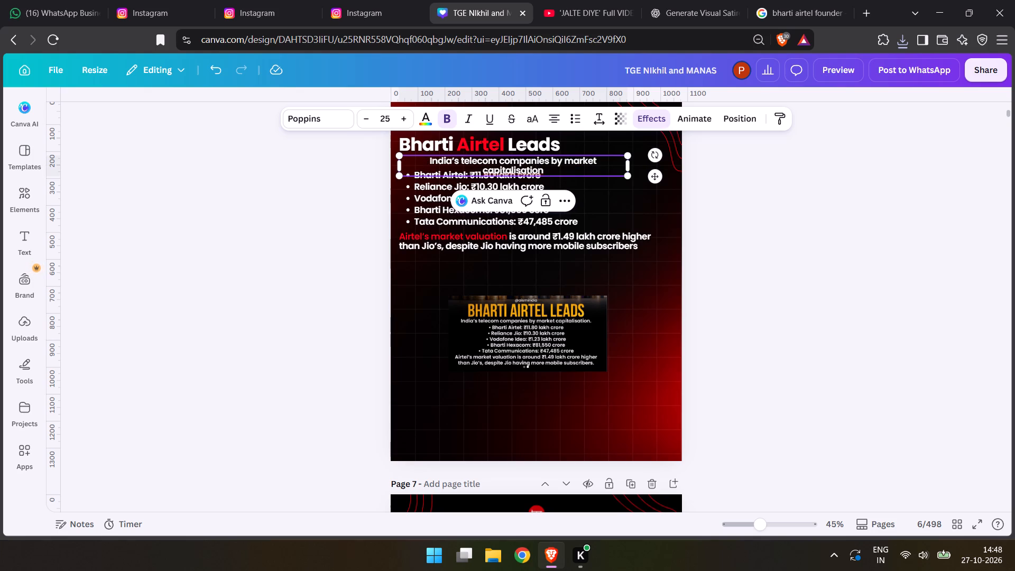
{"action": "left_click", "coordinate": [631, 168]}
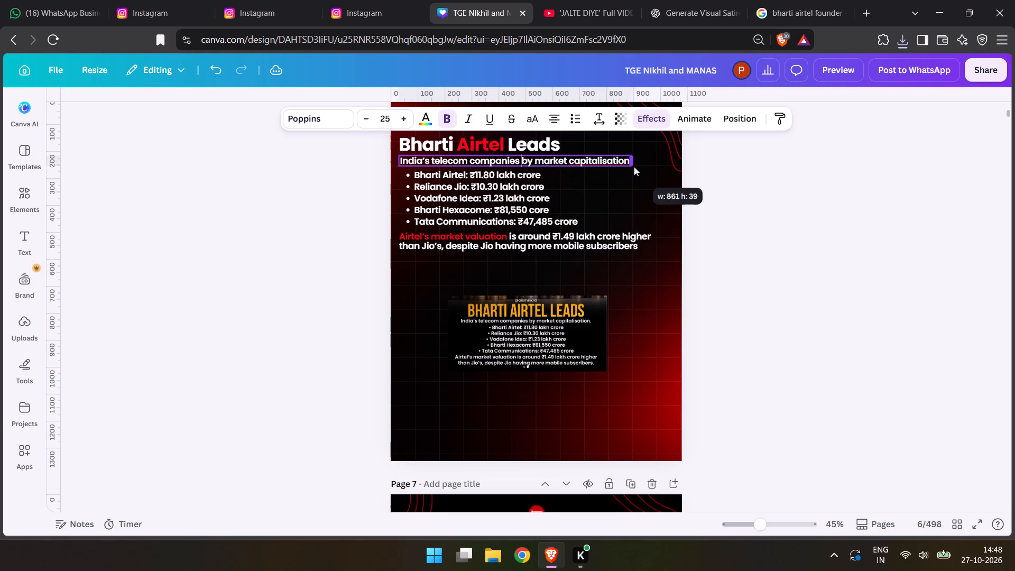
{"action": "left_click", "coordinate": [757, 240]}
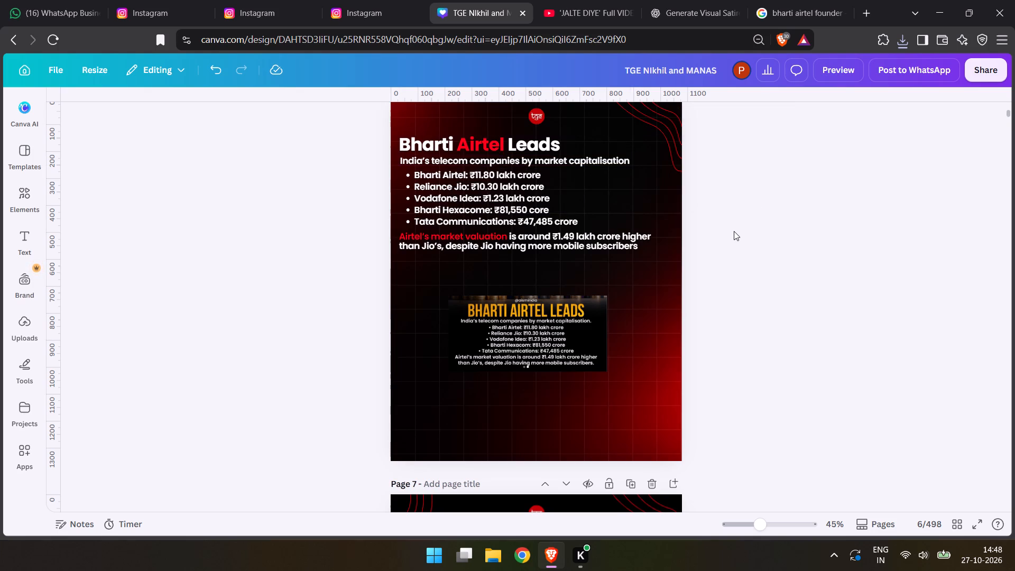
{"action": "left_click", "coordinate": [598, 156]}
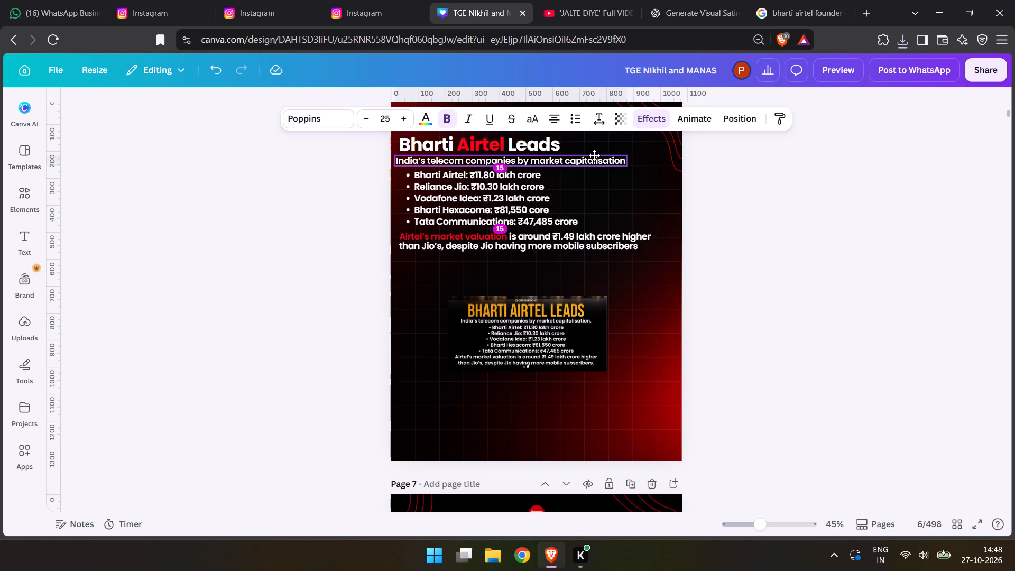
{"action": "left_click", "coordinate": [797, 234]}
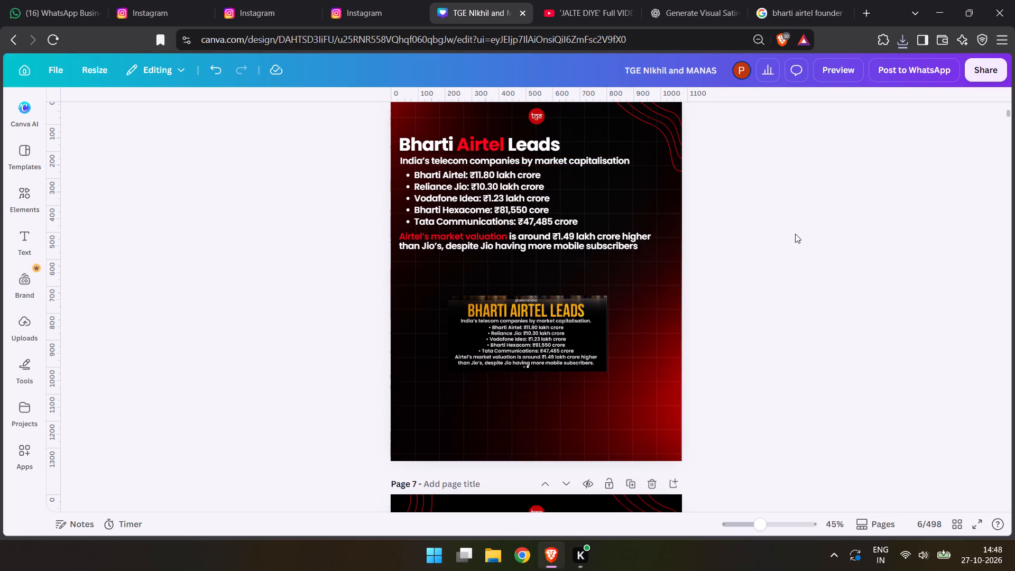
Add a full stop at the end of page 6's subtitle and at the end of the valuation sentence.
{"action": "double_click", "coordinate": [622, 160]}
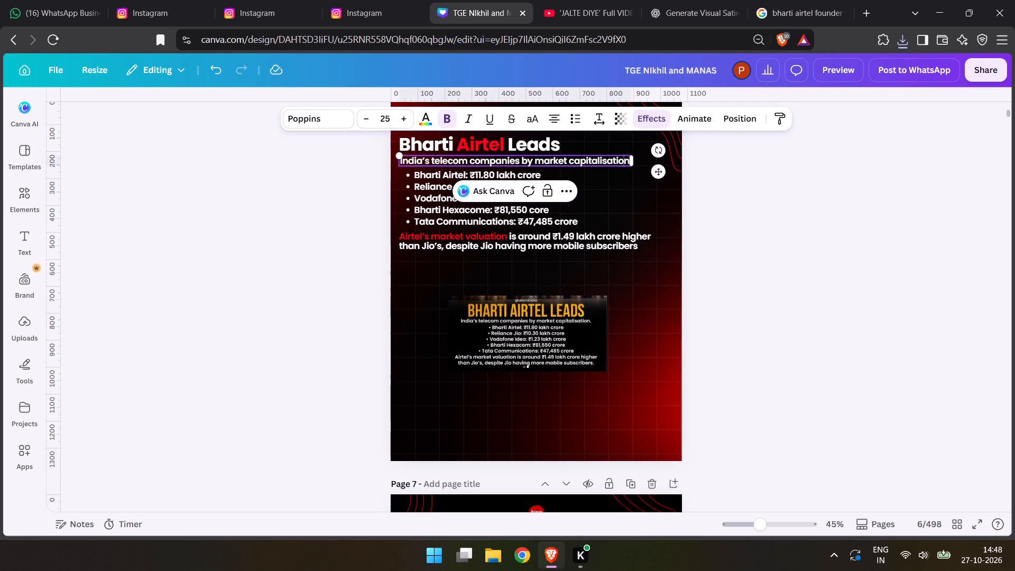
{"action": "left_click", "coordinate": [628, 162]}
{"action": "key", "text": "period"}
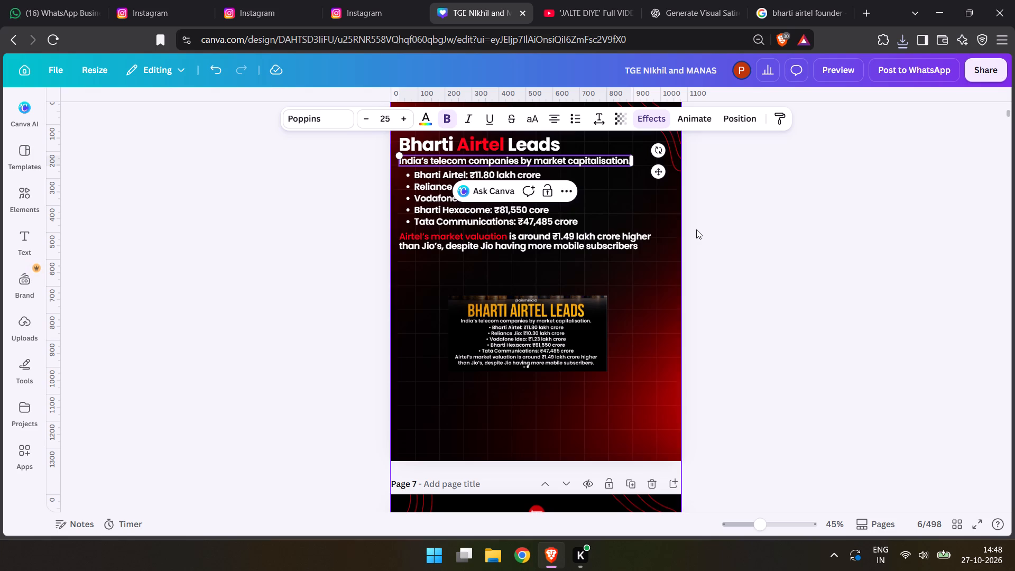
{"action": "left_click", "coordinate": [836, 265]}
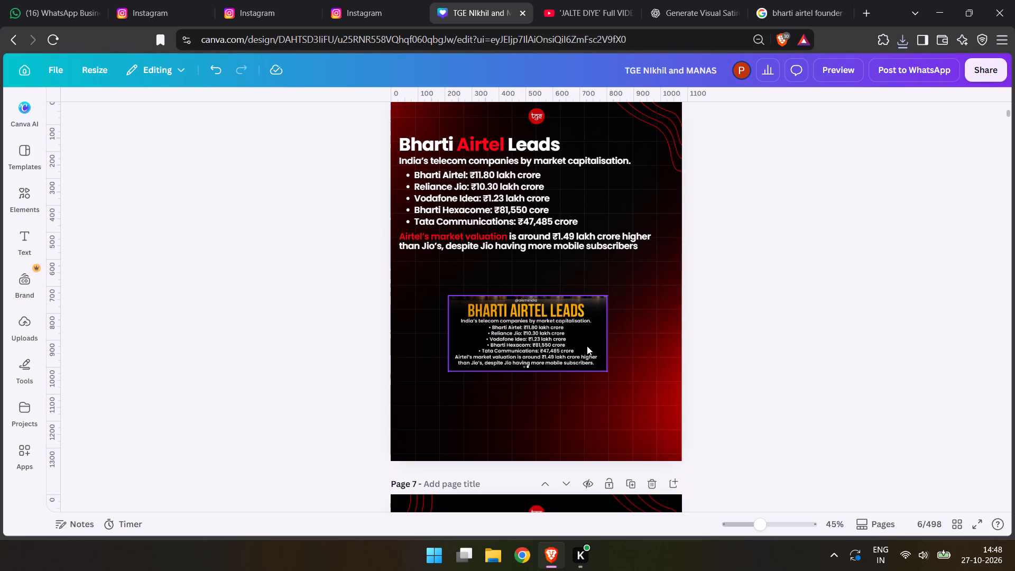
{"action": "double_click", "coordinate": [635, 246]}
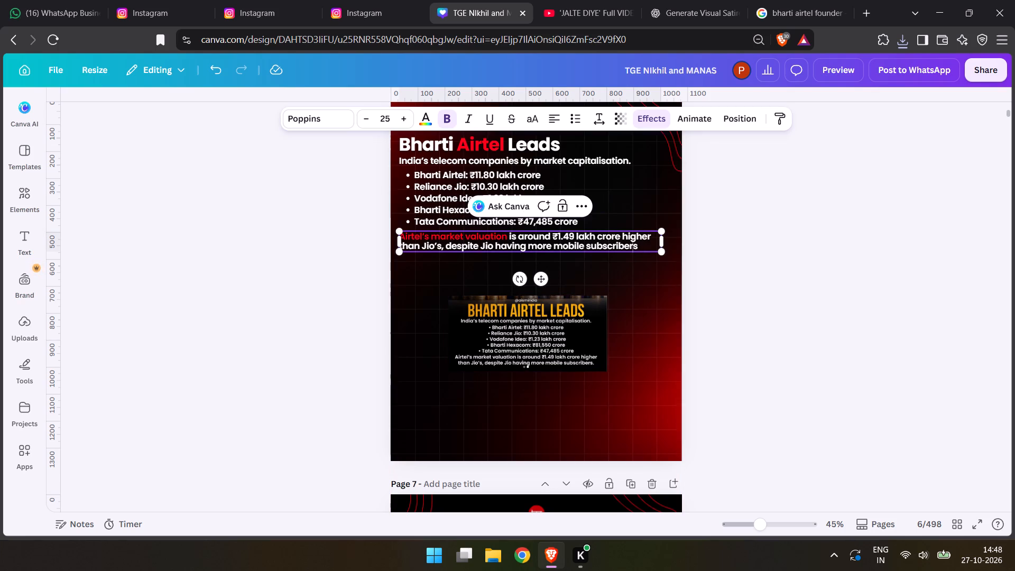
{"action": "left_click", "coordinate": [639, 246]}
{"action": "key", "text": "period"}
Move the "Bharti Airtel Leads" reference screenshot off page 6.
{"action": "left_click_drag", "start_coordinate": [551, 348], "coordinate": [282, 360]}
Add the downloaded Telecom Titans Coin Ranking image to page 6 and enlarge it to span the page's full width across the lower part.
{"action": "left_click", "coordinate": [903, 41]}
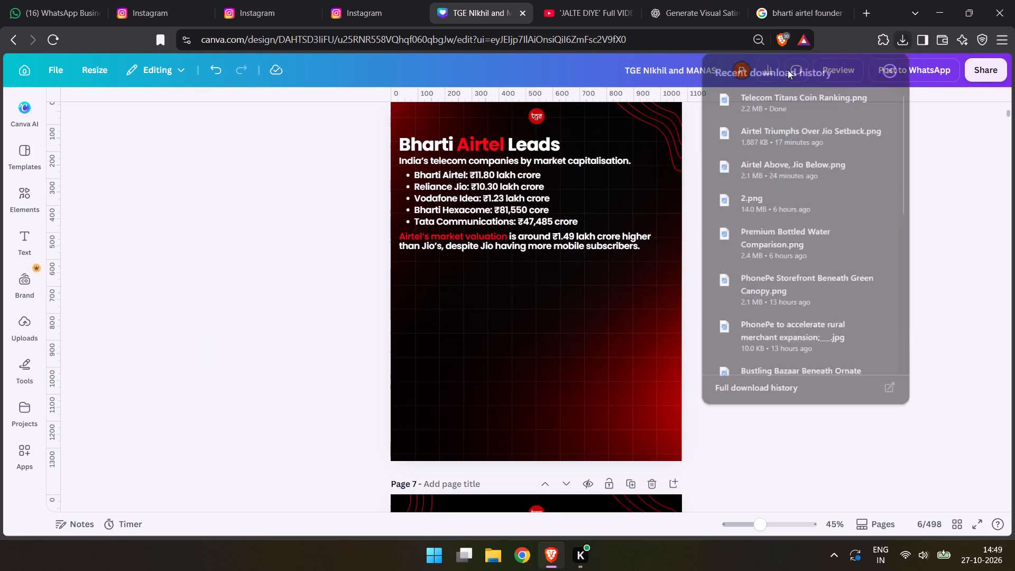
{"action": "left_click_drag", "start_coordinate": [729, 89], "coordinate": [407, 365]}
{"action": "left_click_drag", "start_coordinate": [522, 282], "coordinate": [502, 338]}
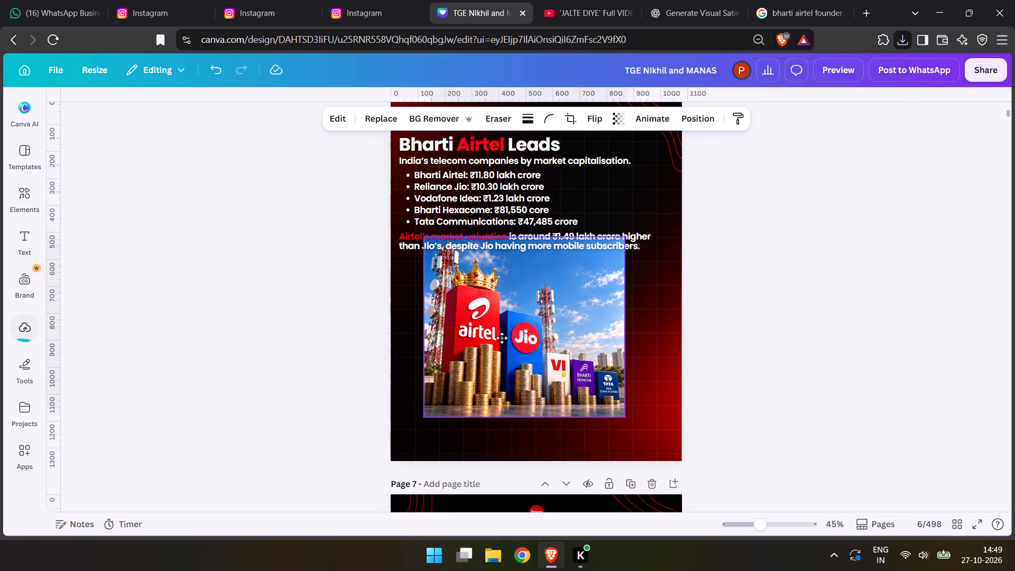
{"action": "left_click_drag", "start_coordinate": [502, 338], "coordinate": [478, 336]}
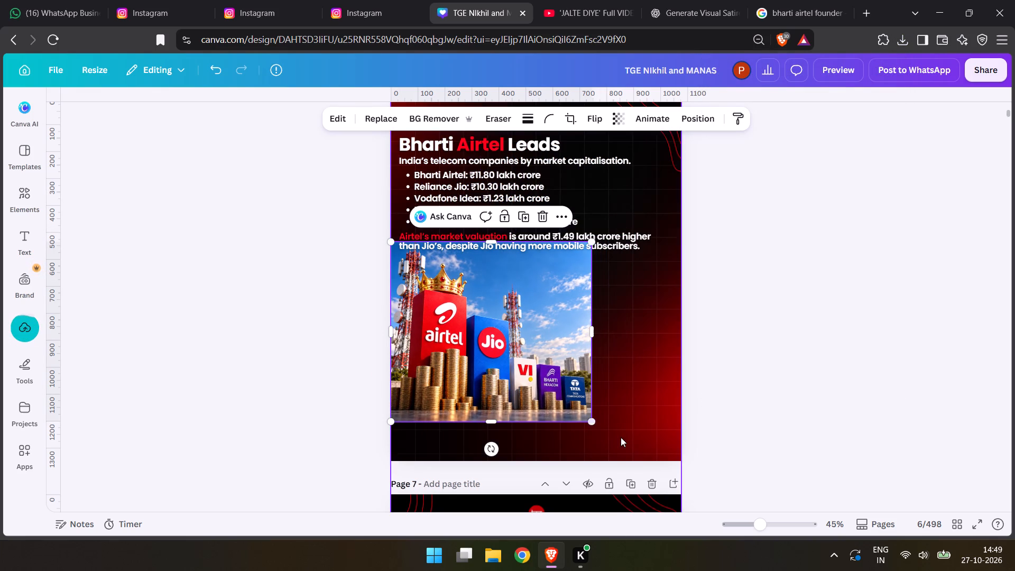
{"action": "left_click_drag", "start_coordinate": [589, 421], "coordinate": [712, 468]}
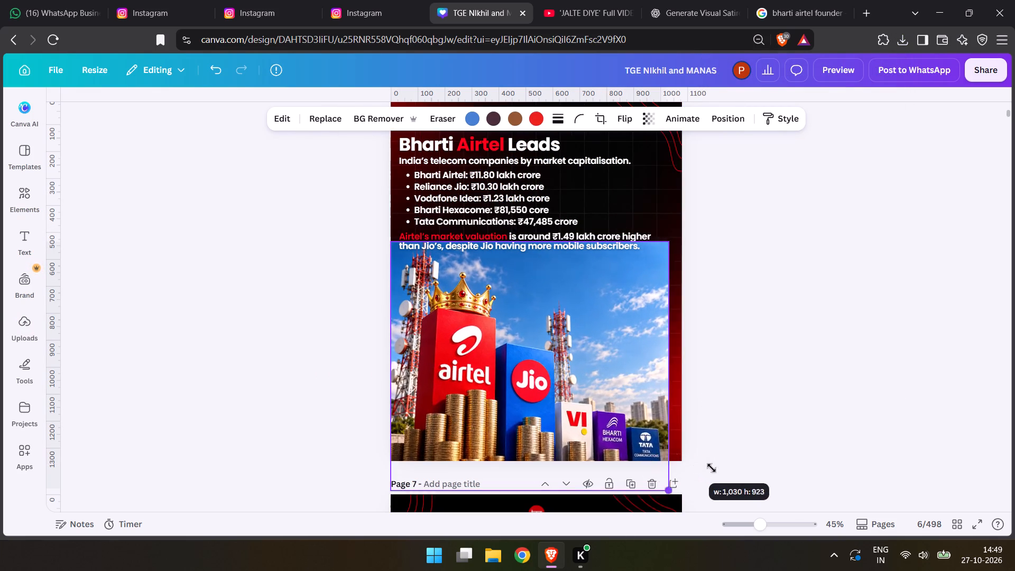
{"action": "left_click_drag", "start_coordinate": [712, 468], "coordinate": [690, 446]}
{"action": "left_click_drag", "start_coordinate": [580, 417], "coordinate": [589, 412]}
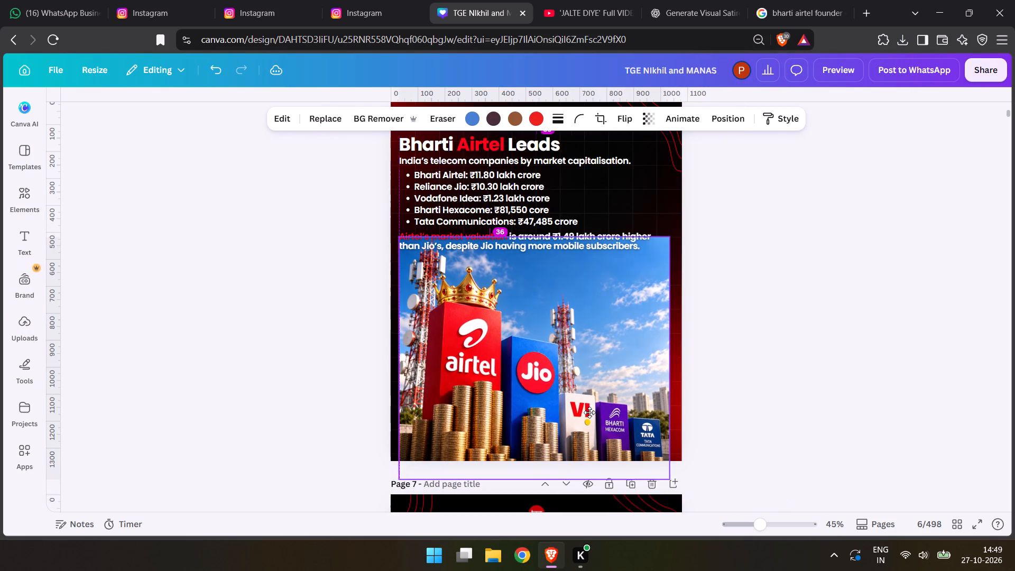
{"action": "left_click_drag", "start_coordinate": [589, 412], "coordinate": [601, 408]}
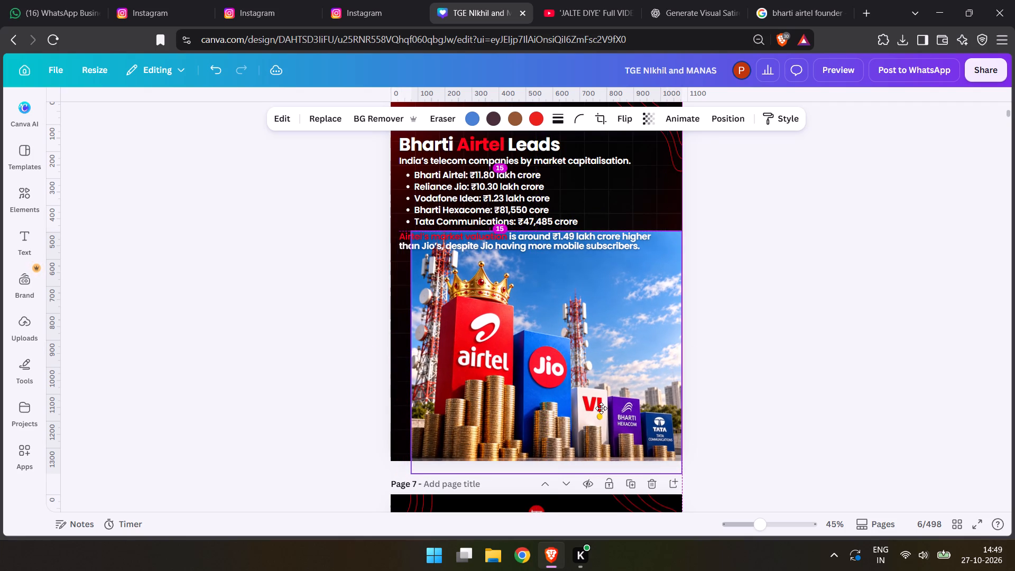
{"action": "left_click_drag", "start_coordinate": [409, 349], "coordinate": [393, 347]}
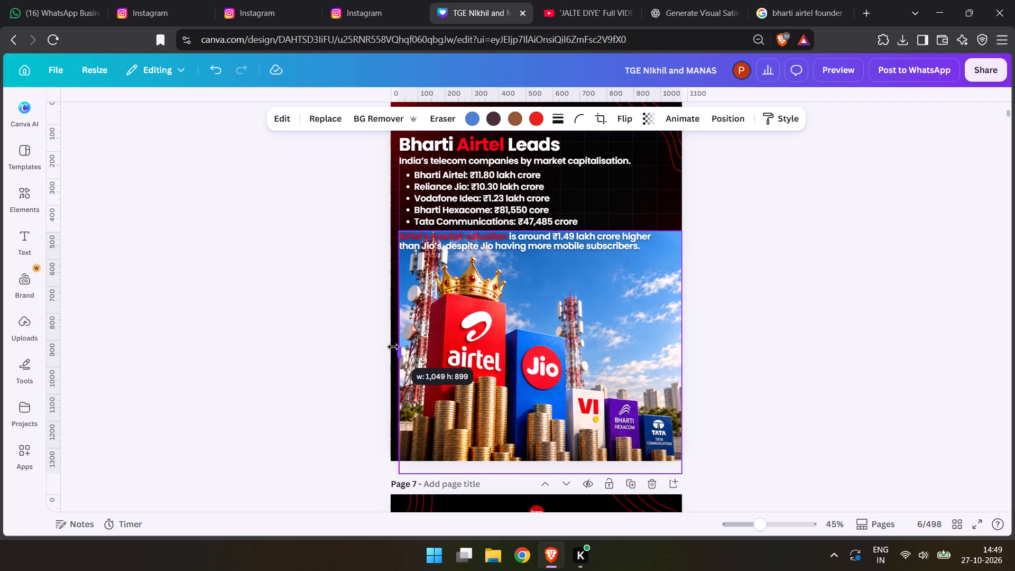
{"action": "left_click_drag", "start_coordinate": [393, 347], "coordinate": [388, 345]}
Duplicate the telecom image on page 6 and remove the background from the copy.
{"action": "left_click", "coordinate": [504, 399]}
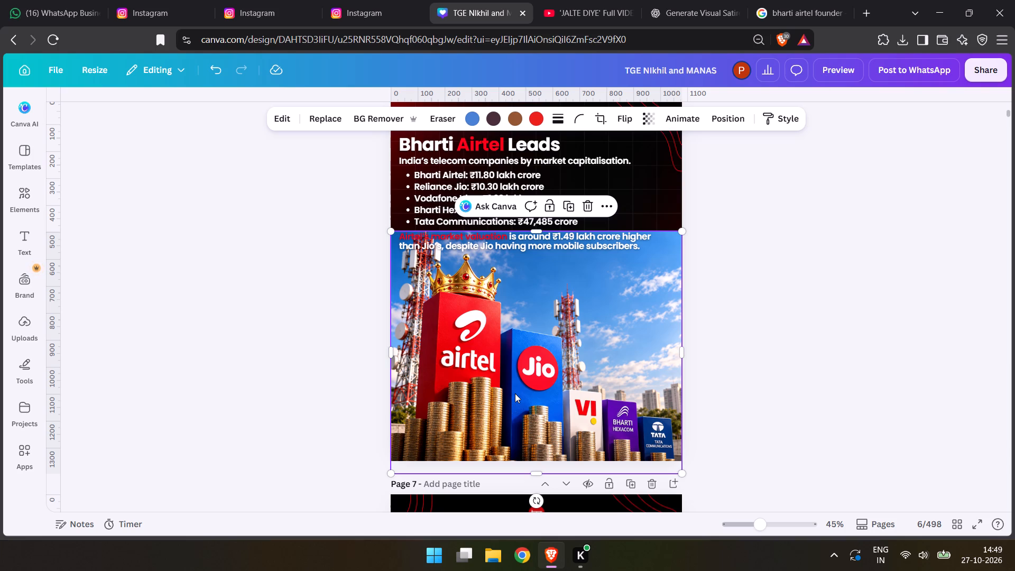
{"action": "key", "text": "ctrl+c"}
{"action": "key", "text": "ctrl+v"}
{"action": "left_click", "coordinate": [396, 112]}
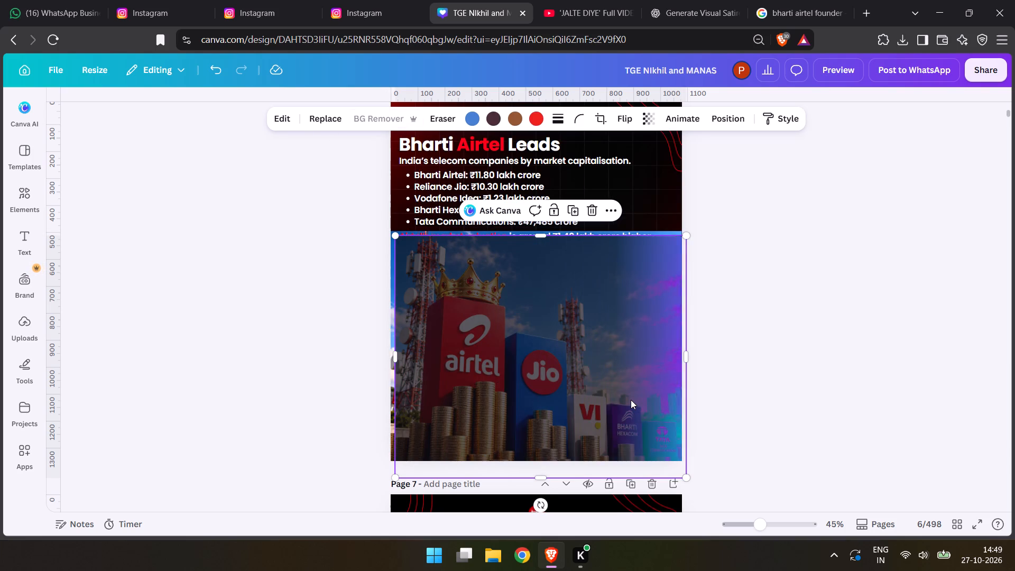
{"action": "scroll", "coordinate": [631, 400], "scroll_direction": "up", "scroll_amount": 1}
{"action": "scroll", "coordinate": [631, 400], "scroll_direction": "down", "scroll_amount": 1}
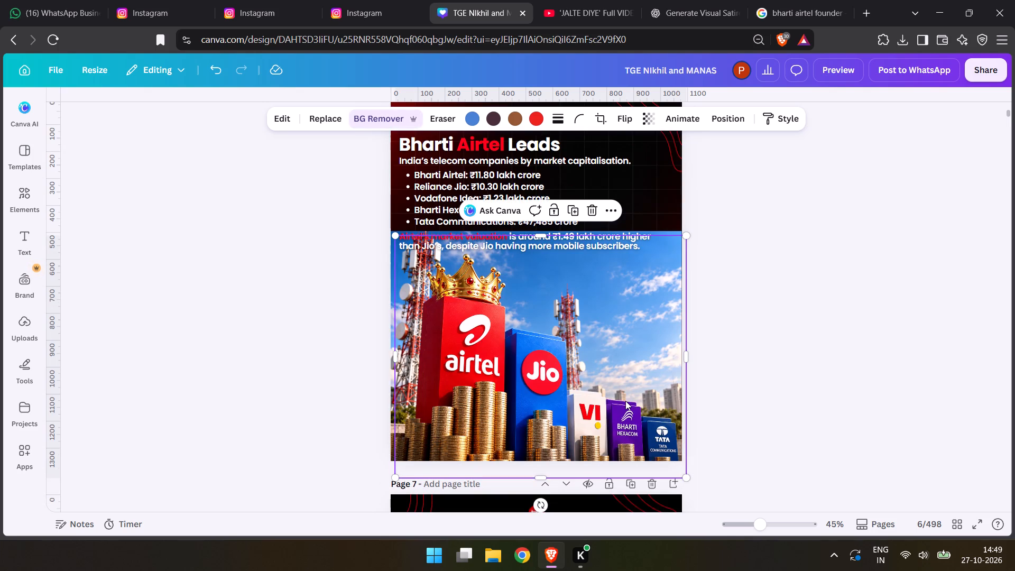
Shift the cut-out copy aside and set the transparency of the original telecom image behind it to 18.
{"action": "left_click_drag", "start_coordinate": [625, 401], "coordinate": [530, 409]}
{"action": "left_click", "coordinate": [659, 352]}
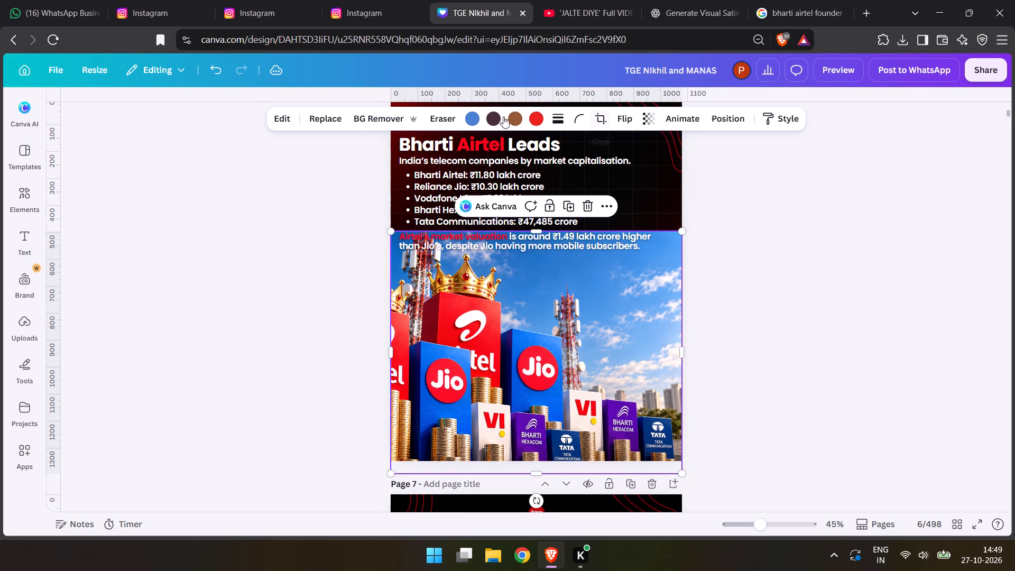
{"action": "left_click", "coordinate": [652, 120]}
{"action": "left_click_drag", "start_coordinate": [633, 161], "coordinate": [608, 161]}
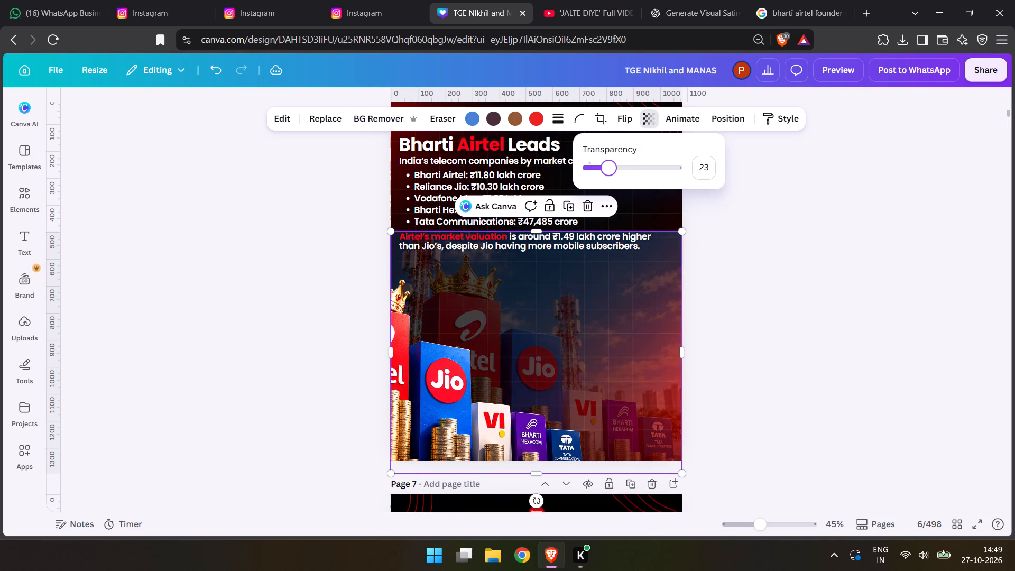
{"action": "left_click_drag", "start_coordinate": [608, 161], "coordinate": [604, 158]}
{"action": "double_click", "coordinate": [860, 362]}
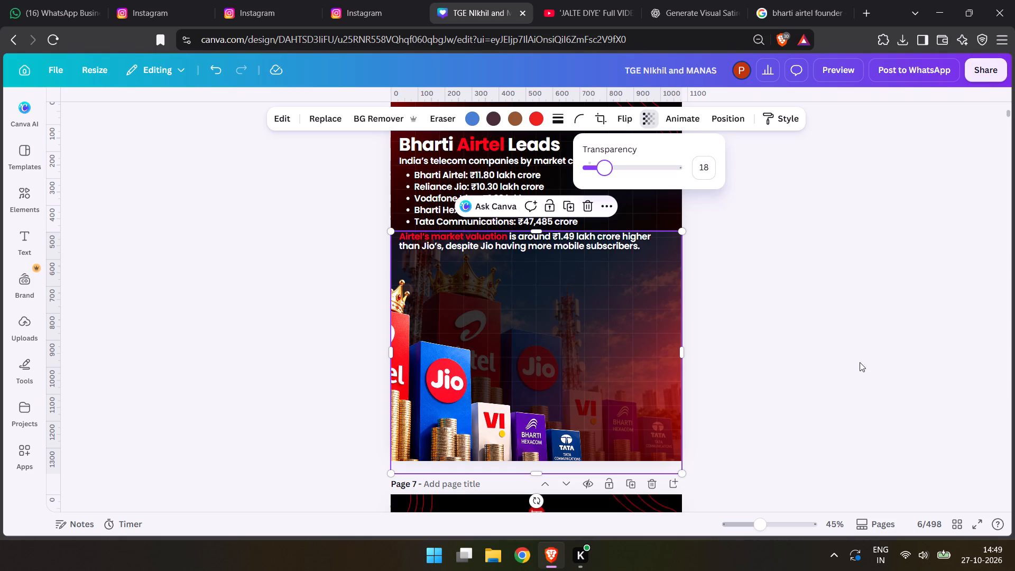
Place the cut-out towers back over the faded image, horizontally centred on the page and slightly higher than the original.
{"action": "left_click_drag", "start_coordinate": [477, 421], "coordinate": [615, 421]}
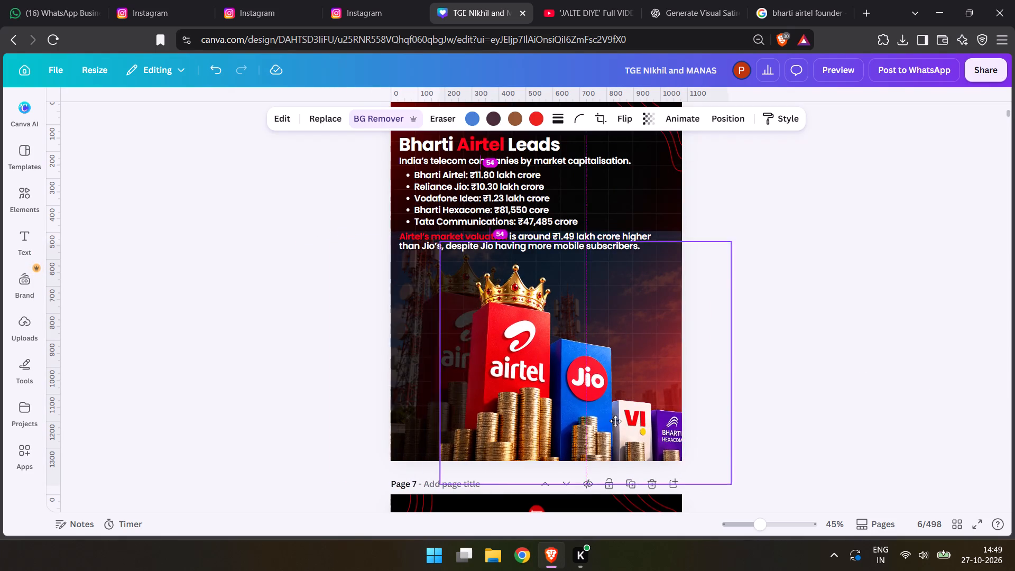
{"action": "left_click_drag", "start_coordinate": [615, 421], "coordinate": [572, 405]}
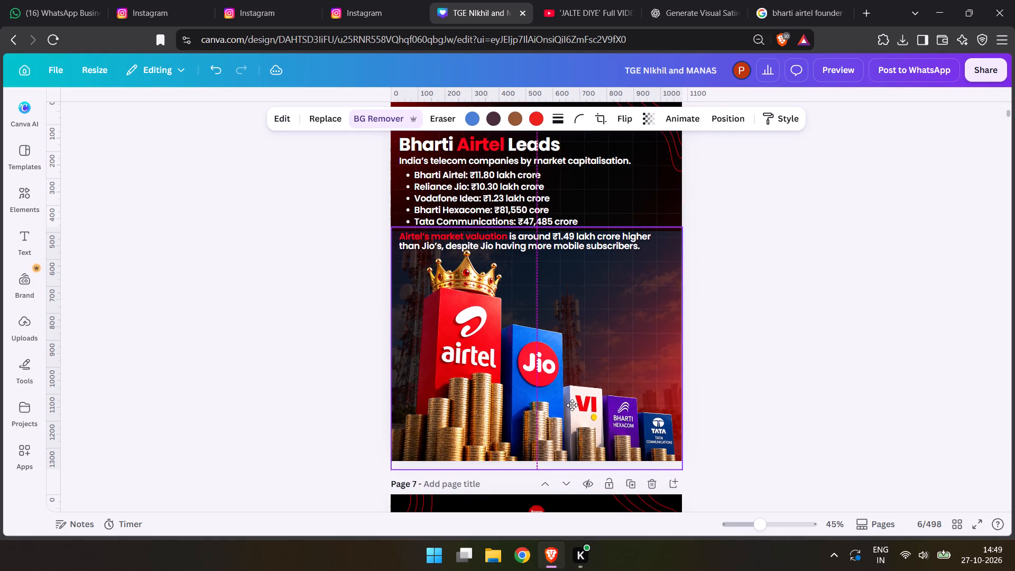
{"action": "left_click_drag", "start_coordinate": [572, 405], "coordinate": [569, 407]}
{"action": "double_click", "coordinate": [362, 330]}
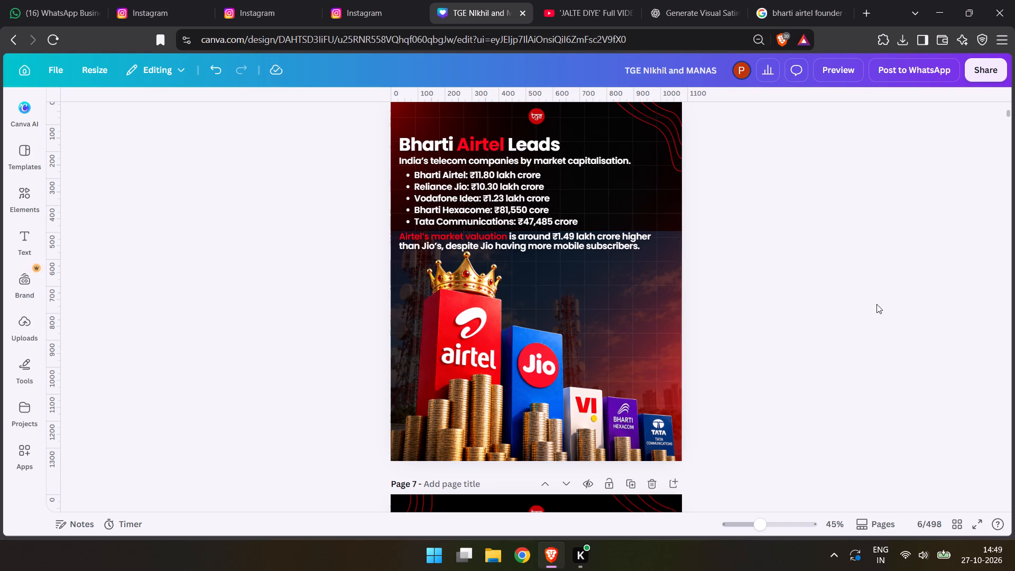
Copy the black fade gradient layer from the "World's Most Valuable Airlines" slide on page 14.
{"action": "scroll", "coordinate": [864, 332], "scroll_direction": "up", "scroll_amount": 6}
{"action": "scroll", "coordinate": [864, 332], "scroll_direction": "down", "scroll_amount": 17}
{"action": "scroll", "coordinate": [864, 332], "scroll_direction": "down", "scroll_amount": 4}
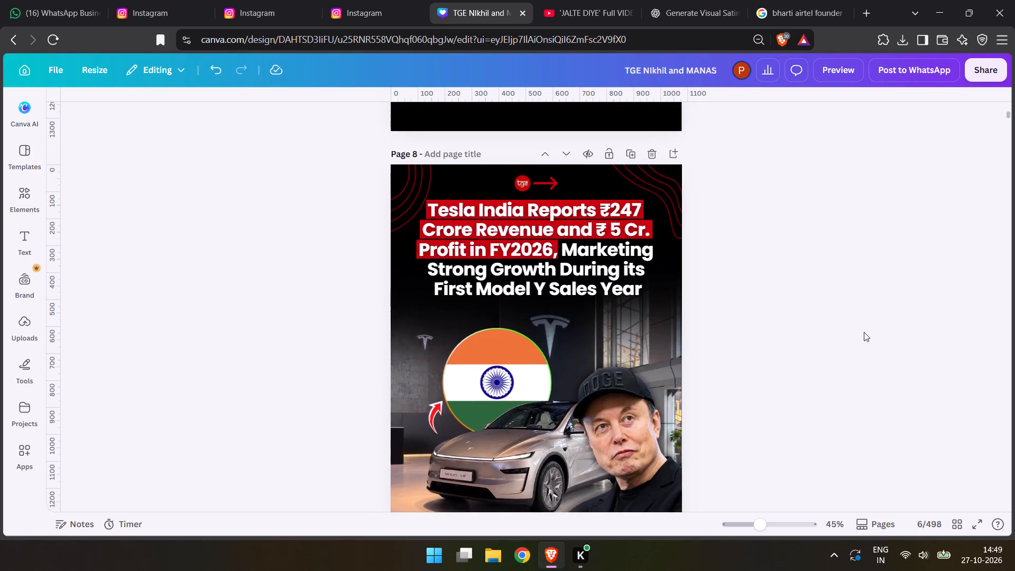
{"action": "scroll", "coordinate": [864, 332], "scroll_direction": "down", "scroll_amount": 13}
{"action": "scroll", "coordinate": [860, 336], "scroll_direction": "down", "scroll_amount": 16}
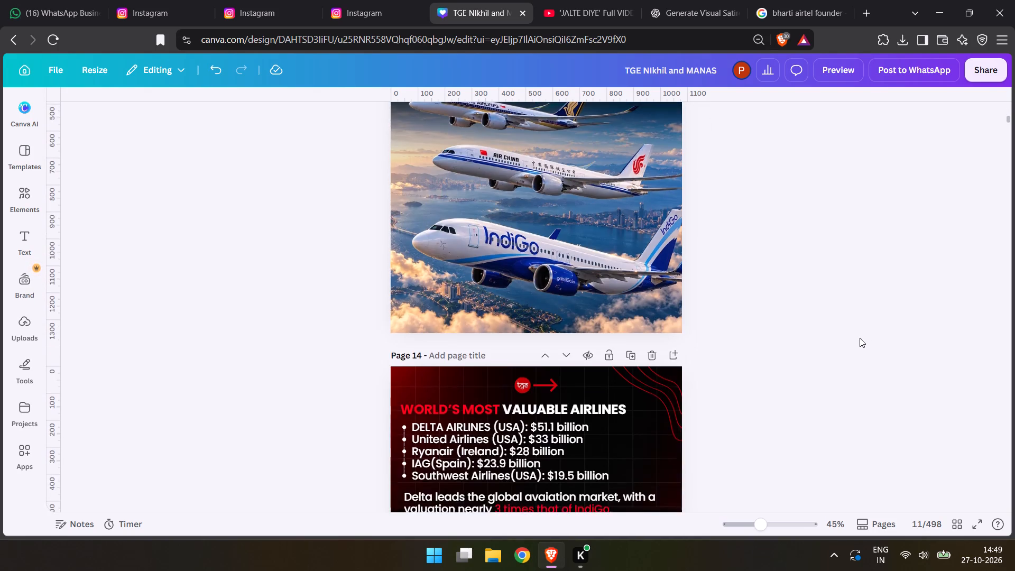
{"action": "scroll", "coordinate": [860, 338], "scroll_direction": "down", "scroll_amount": 9}
{"action": "scroll", "coordinate": [716, 286], "scroll_direction": "up", "scroll_amount": 5}
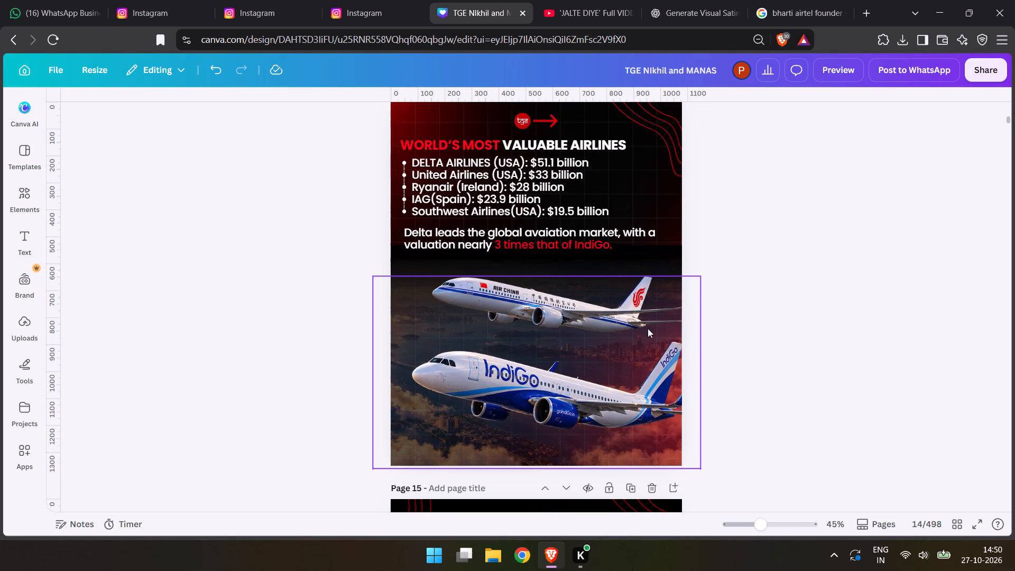
{"action": "left_click", "coordinate": [646, 329]}
{"action": "left_click", "coordinate": [718, 124]}
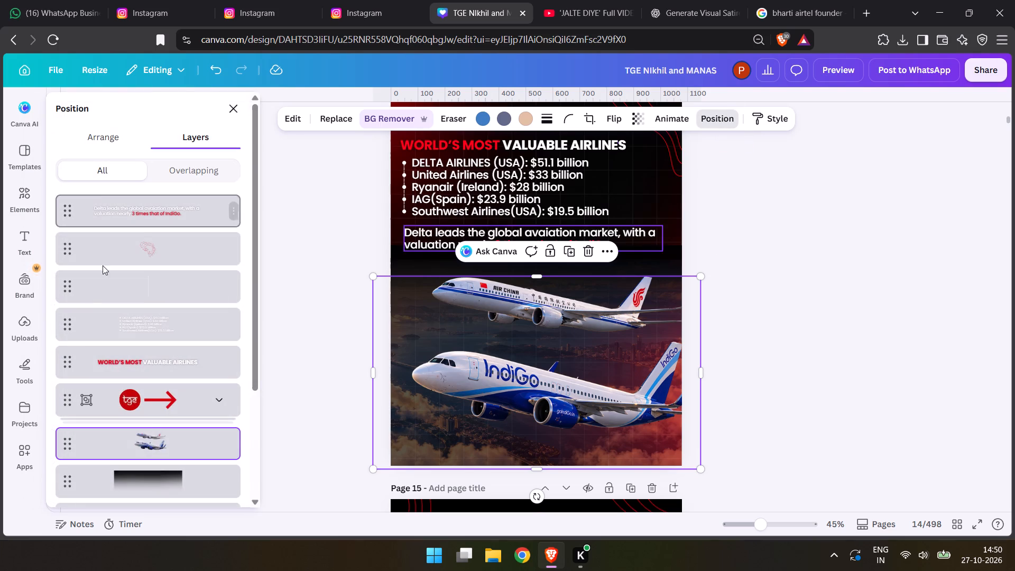
{"action": "left_click", "coordinate": [169, 471]}
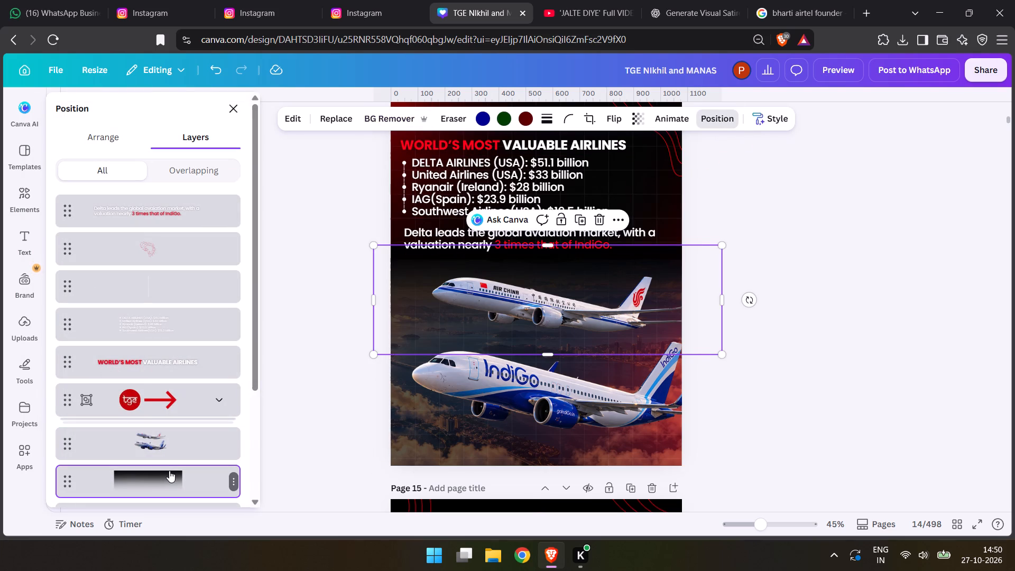
{"action": "key", "text": "ctrl+c"}
Paste the black gradient onto page 6 and position it over the upper edge of the faded telecom image.
{"action": "scroll", "coordinate": [551, 371], "scroll_direction": "up", "scroll_amount": 15}
{"action": "scroll", "coordinate": [537, 370], "scroll_direction": "up", "scroll_amount": 6}
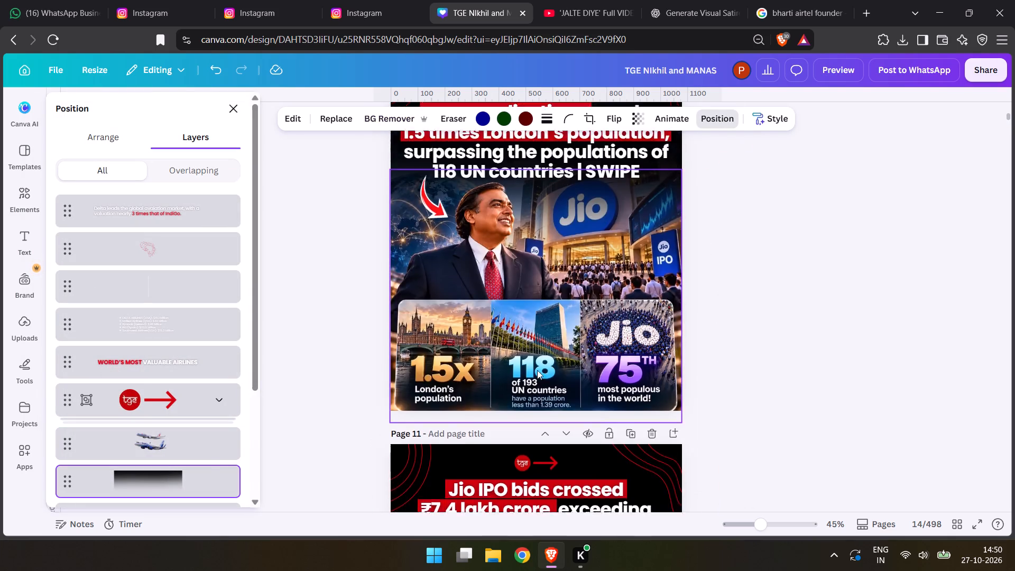
{"action": "scroll", "coordinate": [537, 370], "scroll_direction": "up", "scroll_amount": 19}
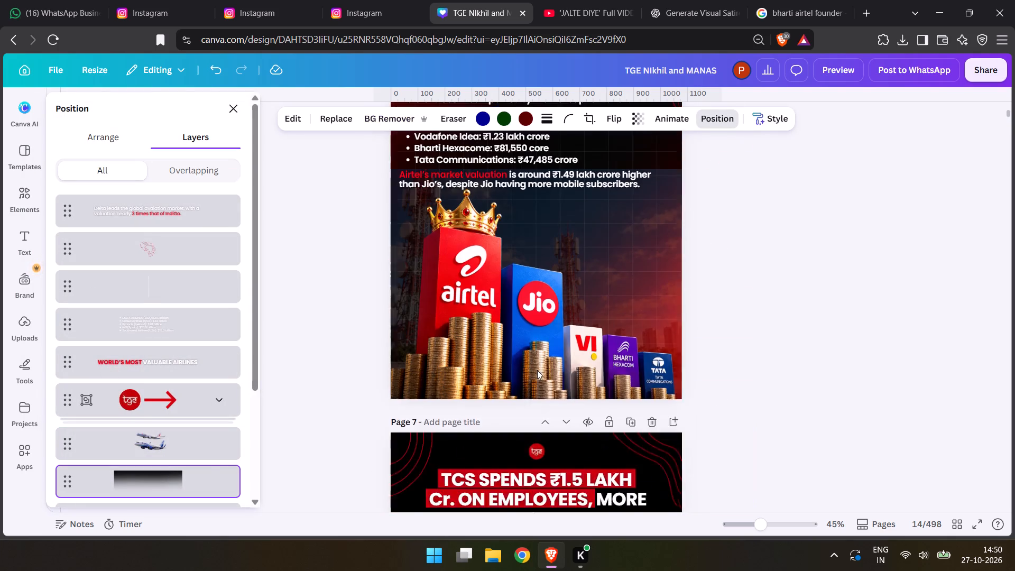
{"action": "left_click", "coordinate": [533, 370]}
{"action": "key", "text": "ctrl+v"}
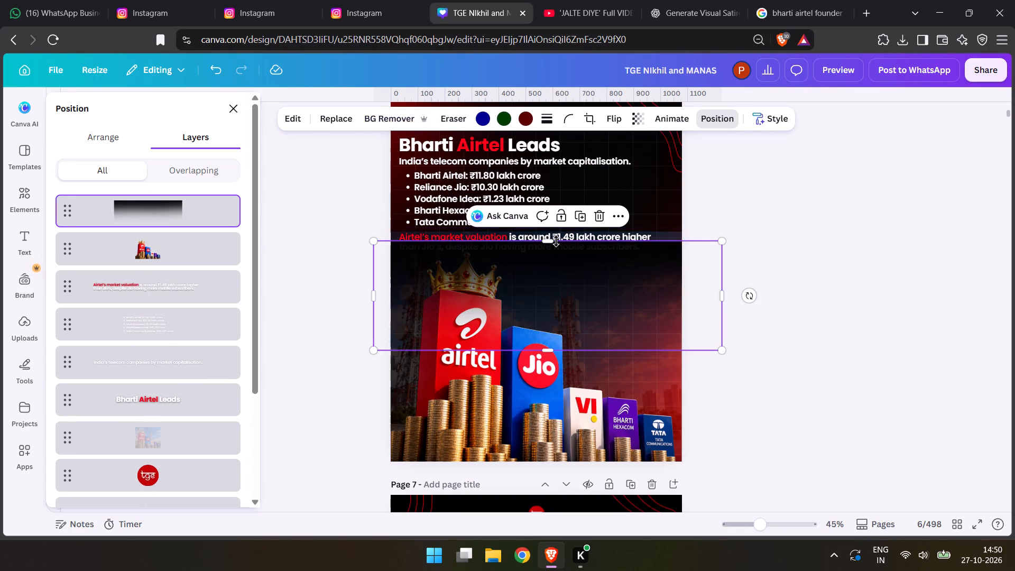
{"action": "left_click_drag", "start_coordinate": [551, 285], "coordinate": [546, 268]}
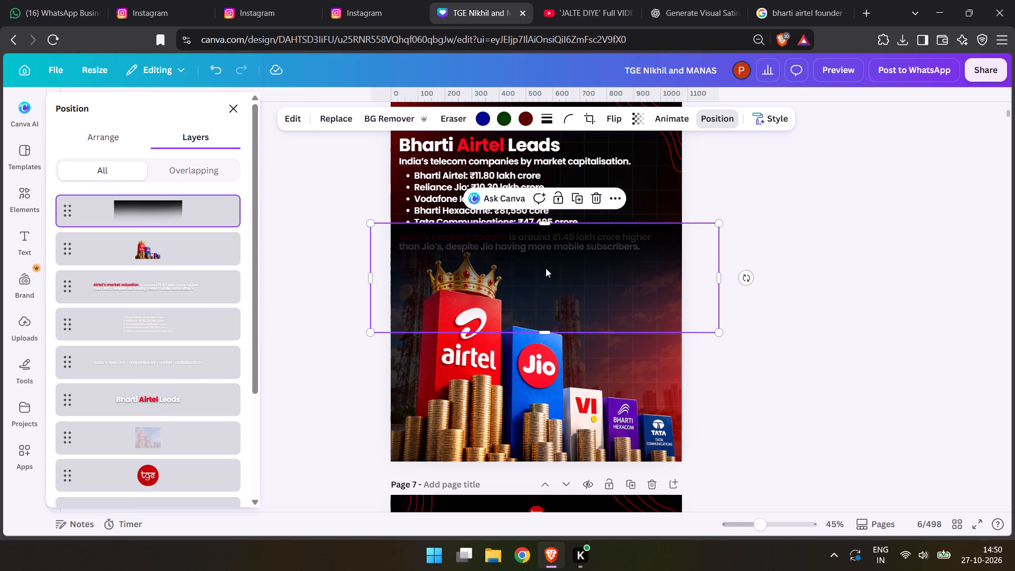
Send the gradient backward behind the cut-out towers, the market valuation sentence and the company list.
{"action": "key", "text": "ctrl+bracketleft"}
{"action": "key", "text": "ctrl+bracketleft"}
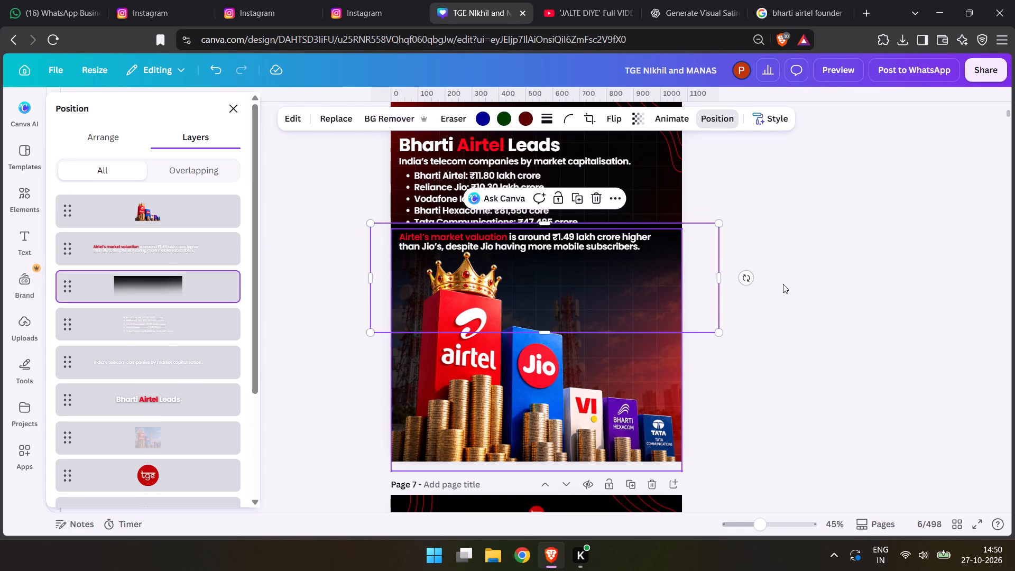
{"action": "double_click", "coordinate": [783, 284]}
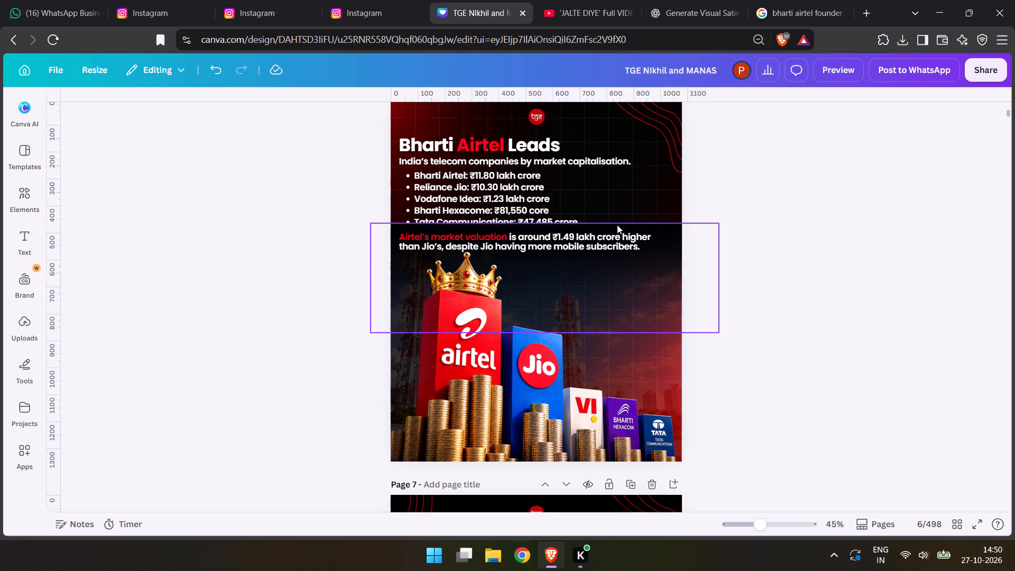
{"action": "left_click", "coordinate": [640, 227]}
{"action": "key", "text": "ctrl+bracketleft"}
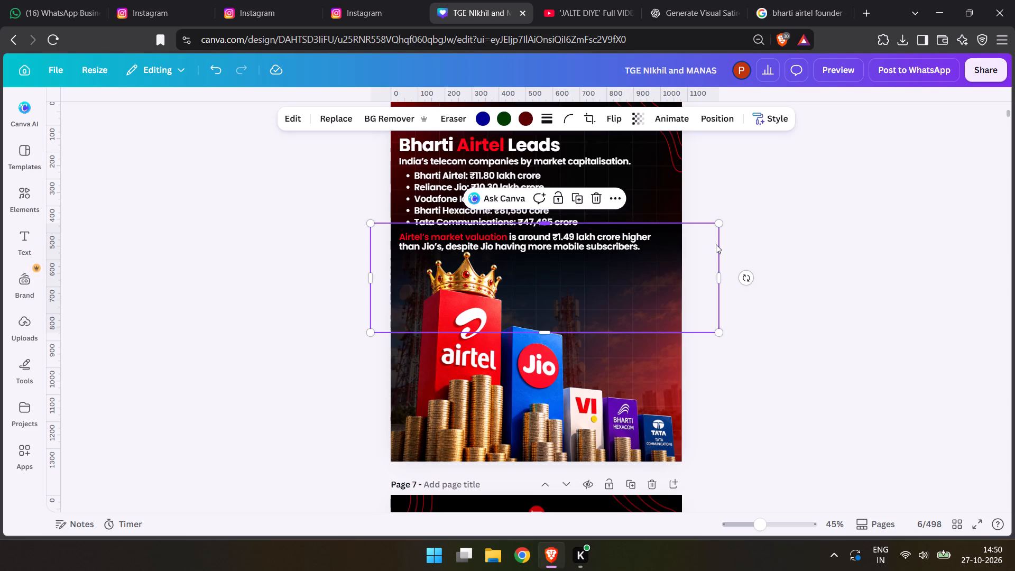
{"action": "double_click", "coordinate": [839, 241]}
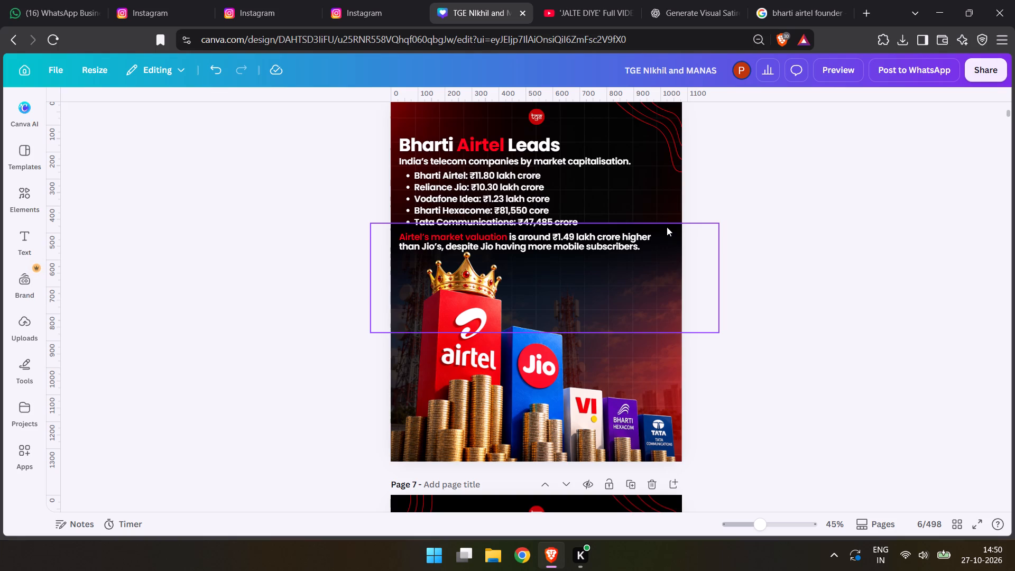
Lower the gradient slightly to just below the Tata Communications line and trim its top edge a little.
{"action": "left_click_drag", "start_coordinate": [667, 227], "coordinate": [668, 232]}
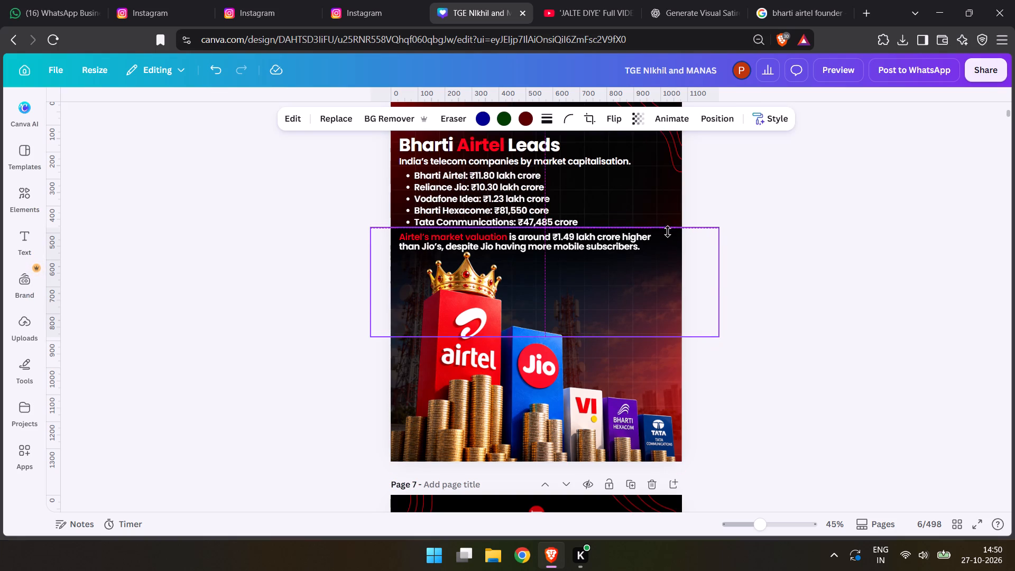
{"action": "left_click", "coordinate": [543, 226]}
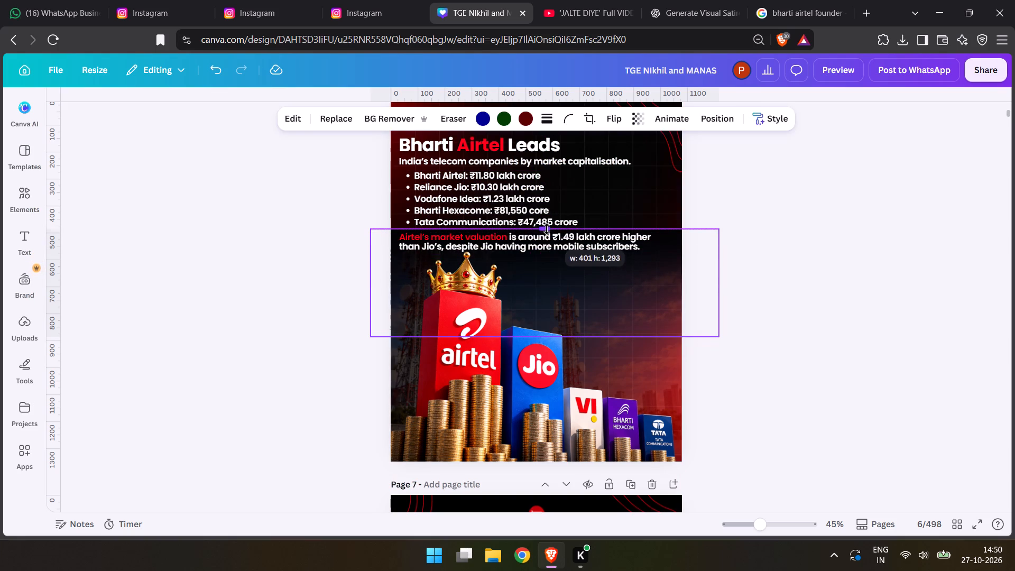
{"action": "double_click", "coordinate": [170, 273]}
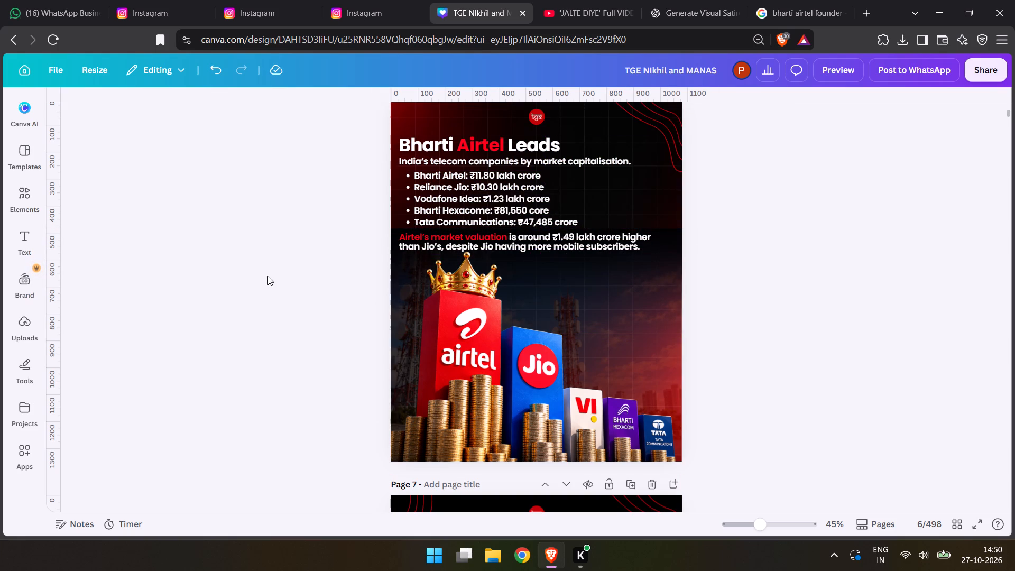
Select the gradient from page 6's layers and raise it so its top reaches the Bharti Hexacome line.
{"action": "left_click", "coordinate": [675, 225]}
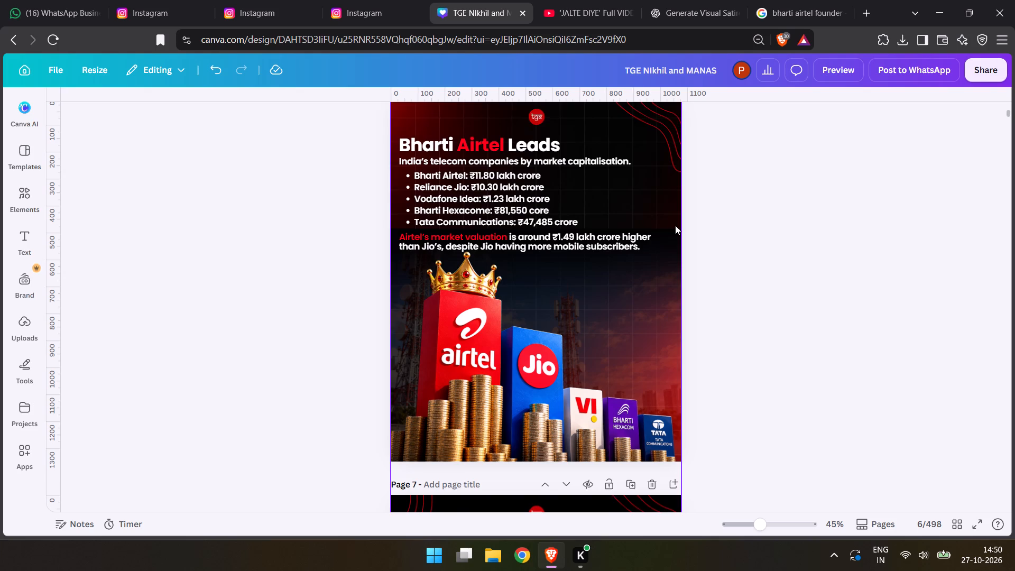
{"action": "left_click", "coordinate": [701, 109]}
{"action": "left_click", "coordinate": [98, 325]}
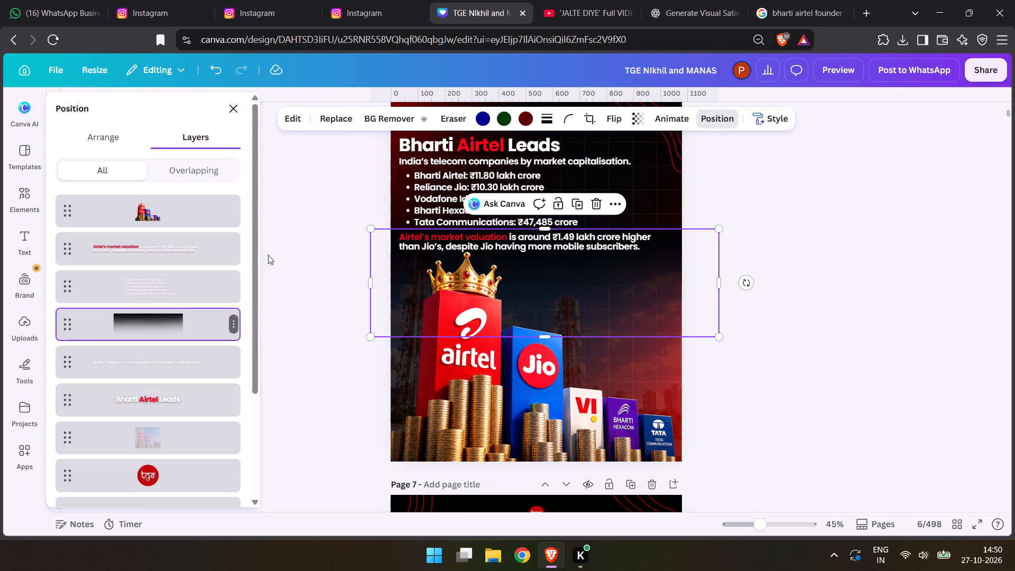
{"action": "left_click_drag", "start_coordinate": [682, 299], "coordinate": [679, 280]}
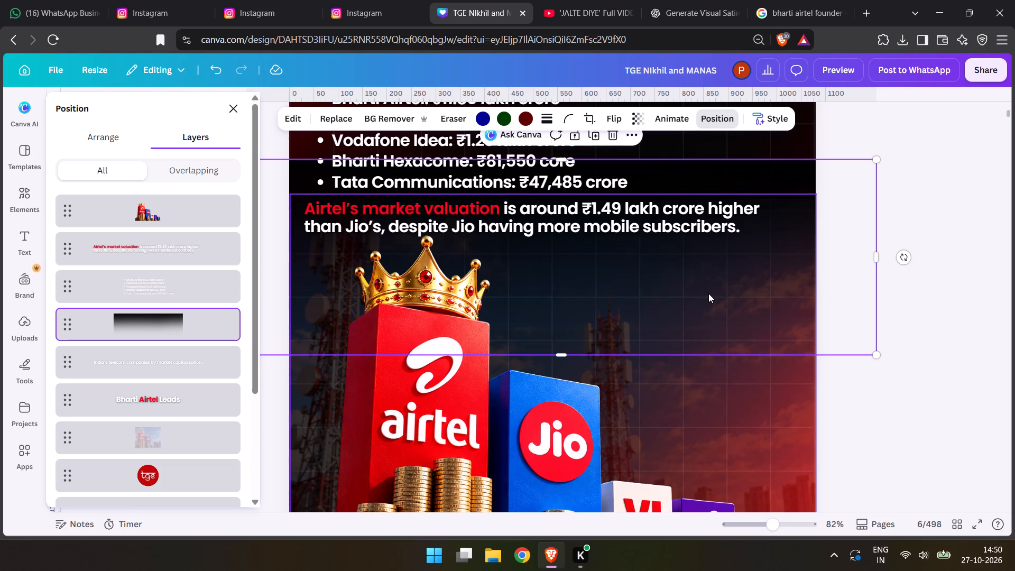
{"action": "left_click", "coordinate": [980, 281]}
{"action": "left_click", "coordinate": [980, 281]}
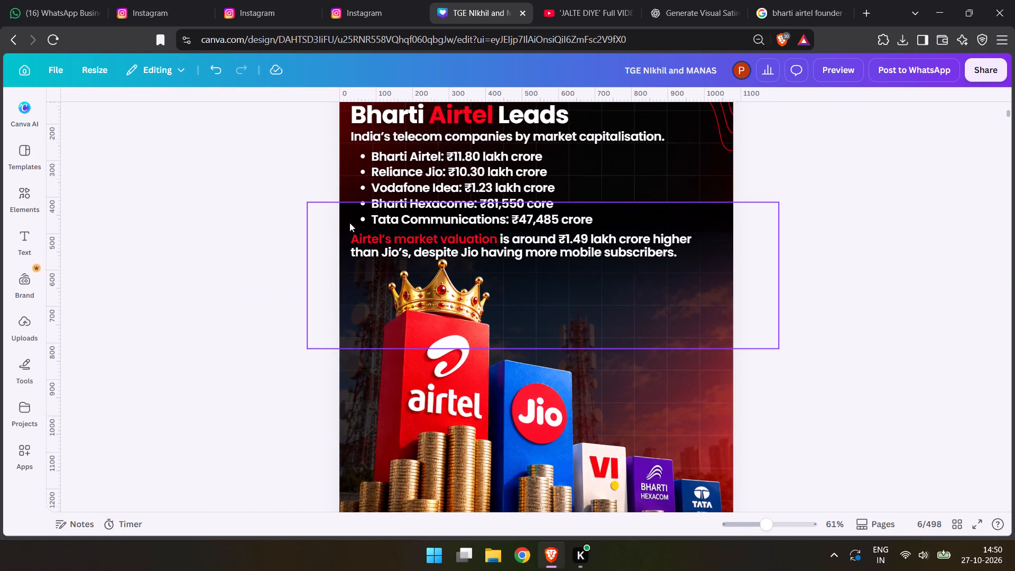
Reorder page 6's layers so the black gradient sits directly beneath the red-and-black background image.
{"action": "left_click", "coordinate": [341, 161]}
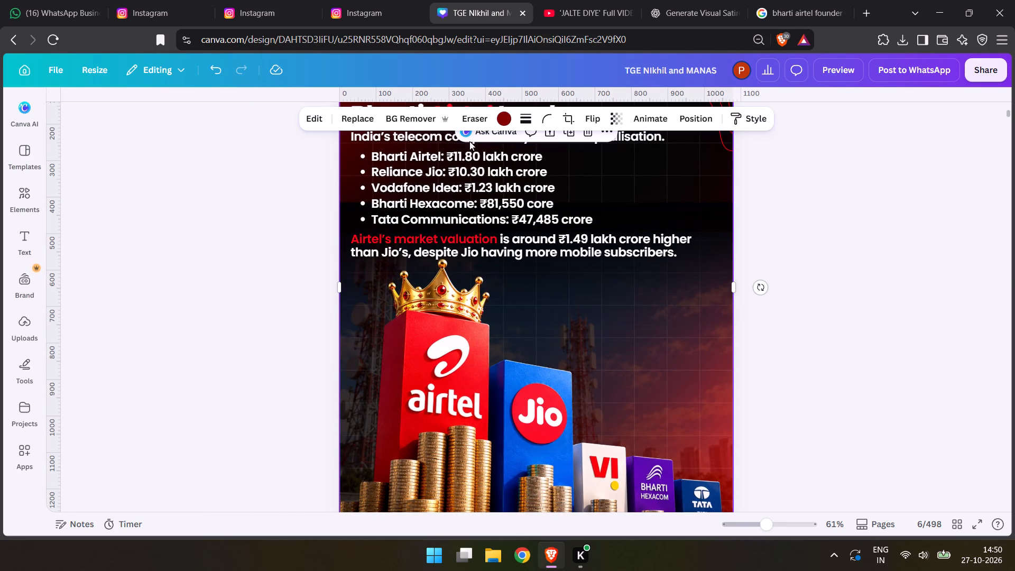
{"action": "left_click", "coordinate": [695, 122]}
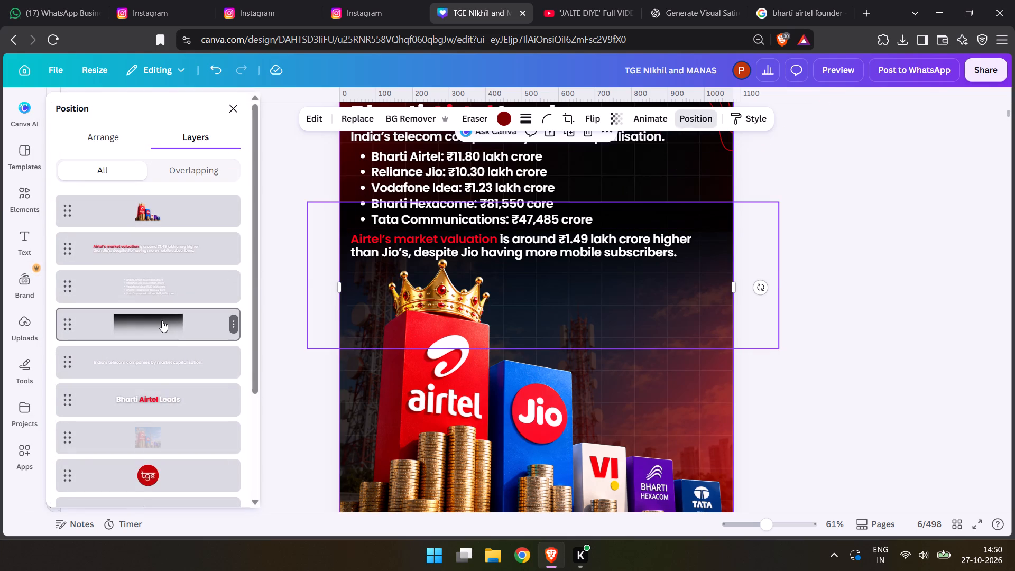
{"action": "left_click_drag", "start_coordinate": [162, 320], "coordinate": [175, 421]}
{"action": "scroll", "coordinate": [174, 365], "scroll_direction": "down", "scroll_amount": 2}
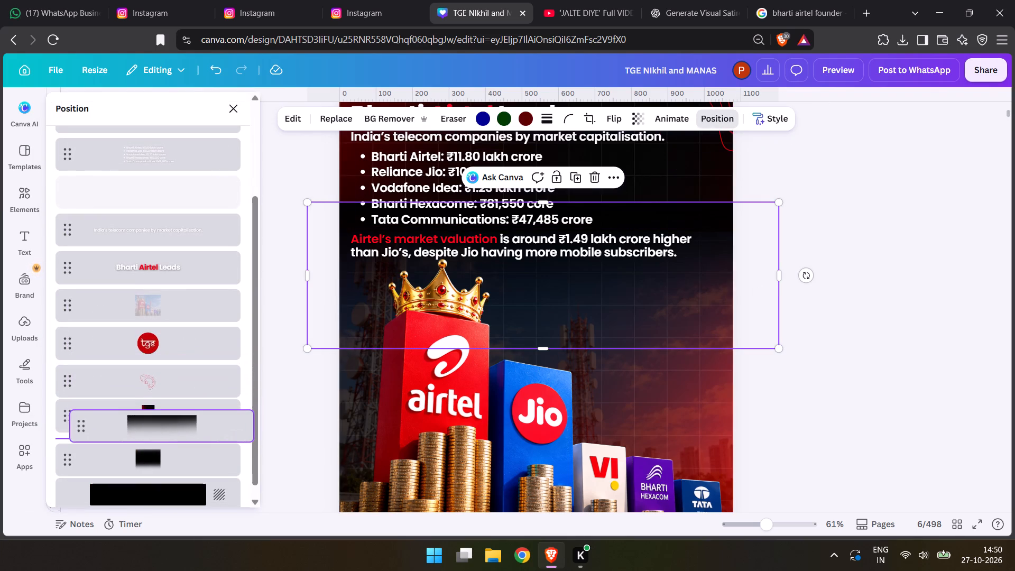
{"action": "left_click_drag", "start_coordinate": [175, 421], "coordinate": [174, 422]}
{"action": "left_click", "coordinate": [174, 422]}
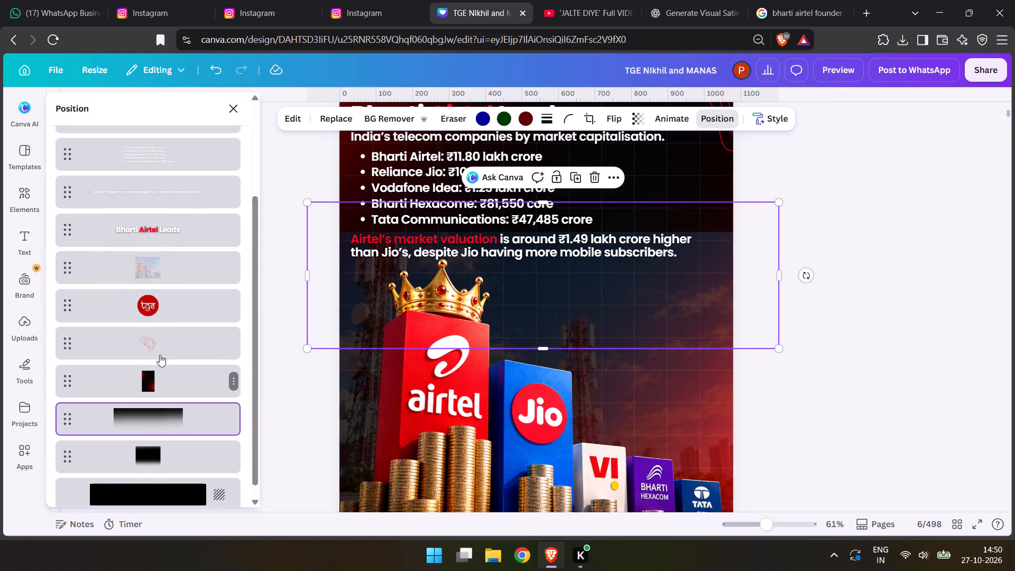
Move the faded telecom image beneath the red-and-black background, with the black gradient layered directly above it.
{"action": "left_click_drag", "start_coordinate": [140, 264], "coordinate": [156, 430]}
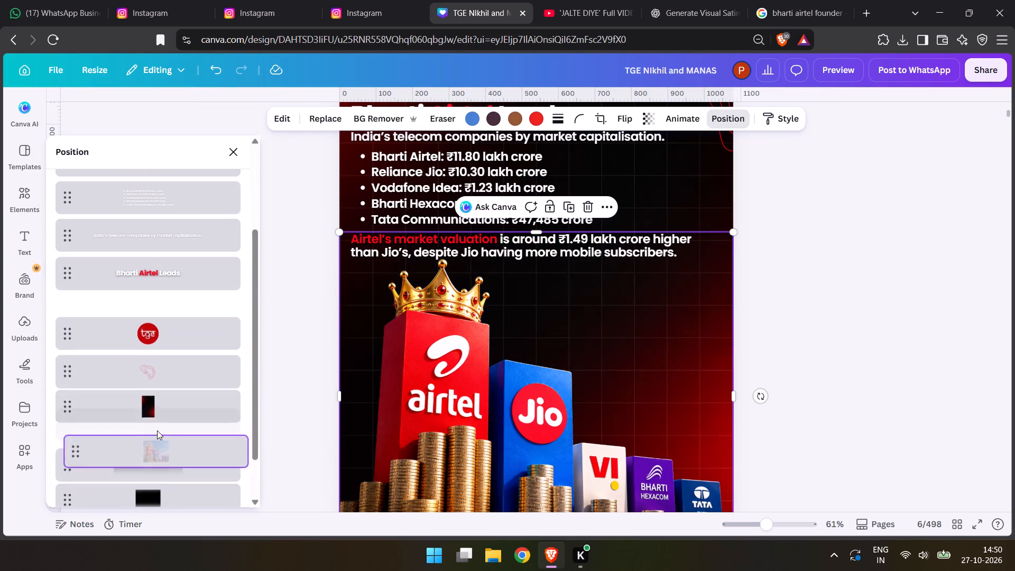
{"action": "scroll", "coordinate": [149, 423], "scroll_direction": "down", "scroll_amount": 2}
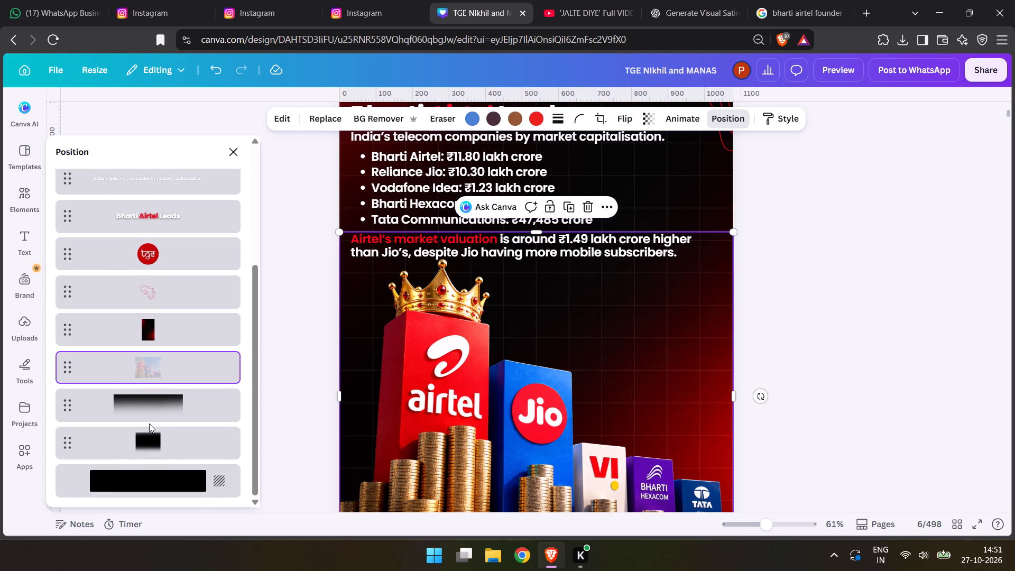
{"action": "left_click_drag", "start_coordinate": [143, 397], "coordinate": [149, 354]}
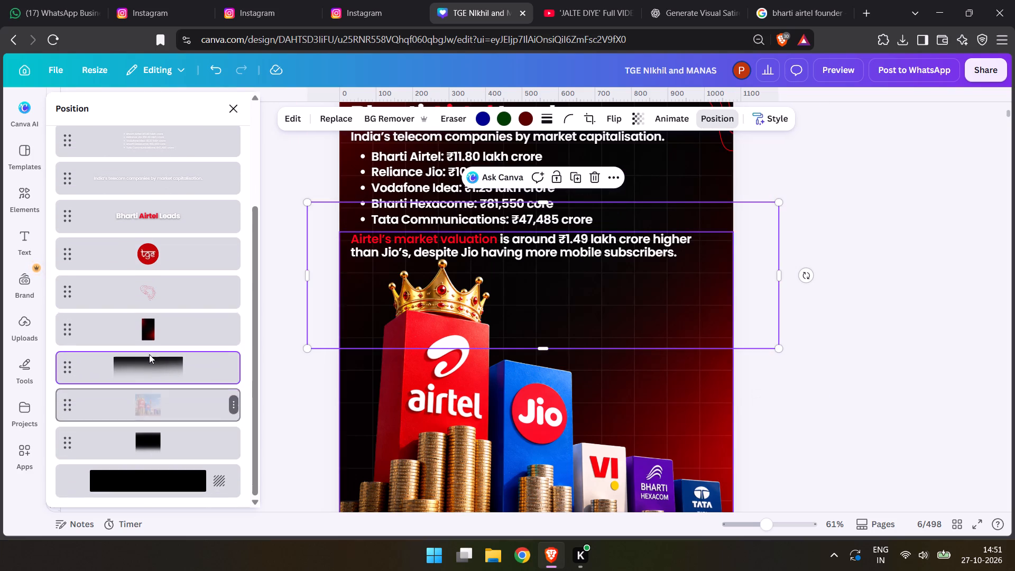
Set the transparency of the red-and-black background image on page 6 to 42.
{"action": "left_click", "coordinate": [155, 323]}
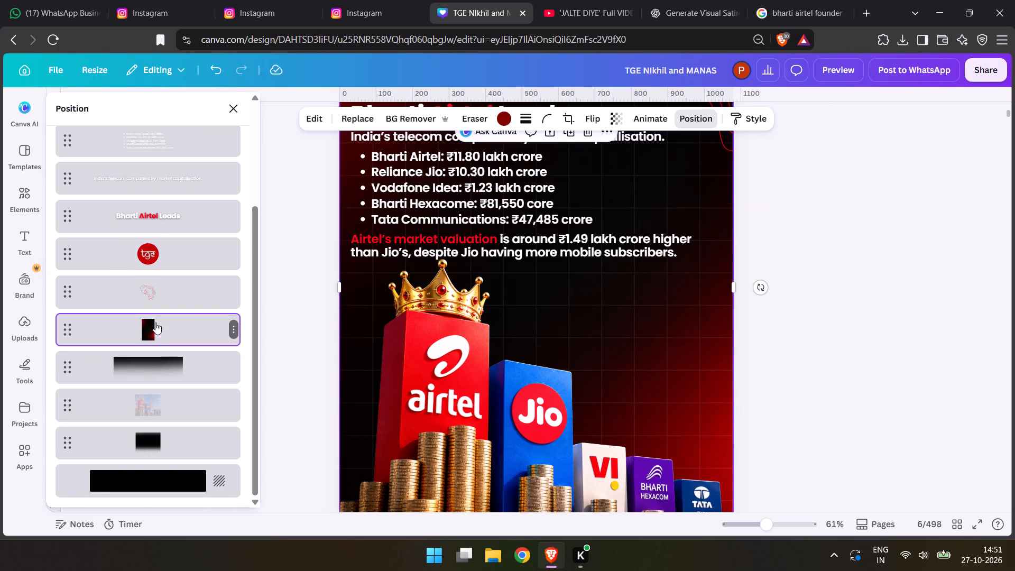
{"action": "left_click", "coordinate": [614, 116]}
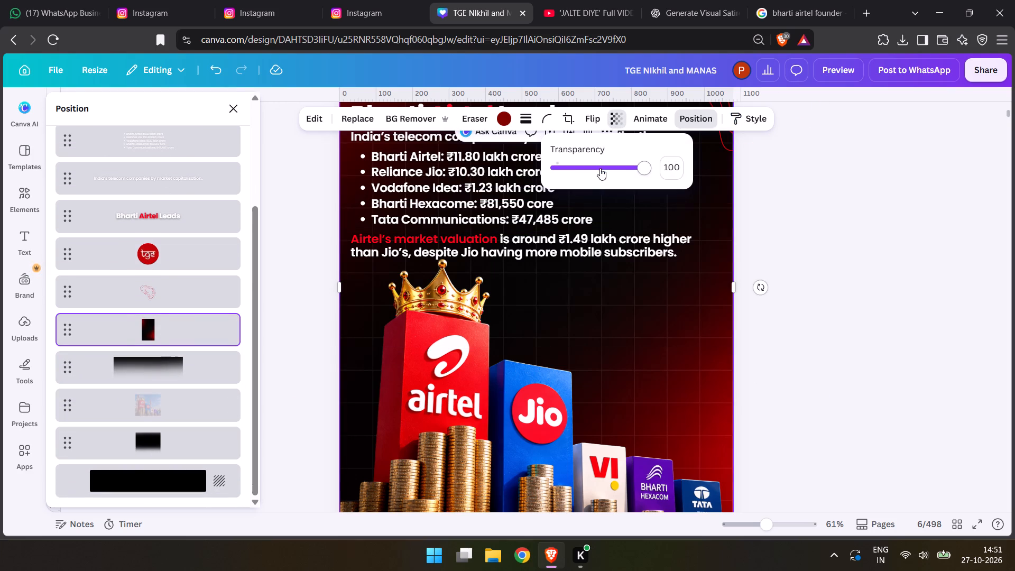
{"action": "left_click_drag", "start_coordinate": [600, 168], "coordinate": [593, 167]}
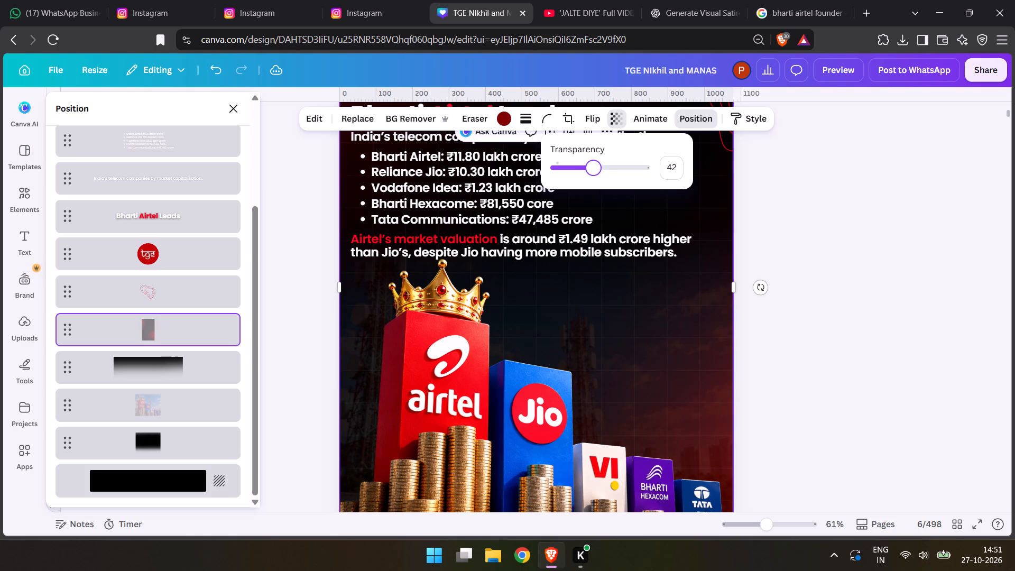
{"action": "left_click", "coordinate": [865, 299]}
{"action": "left_click", "coordinate": [865, 299]}
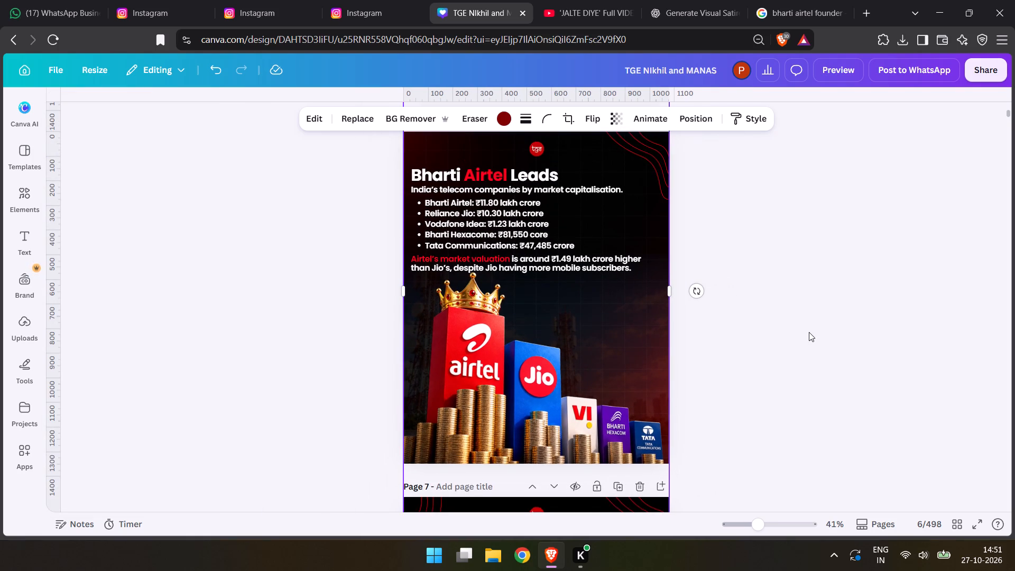
Raise the transparency of the red-and-black background image on page 6 from its layer to just under 57.
{"action": "left_click", "coordinate": [657, 341]}
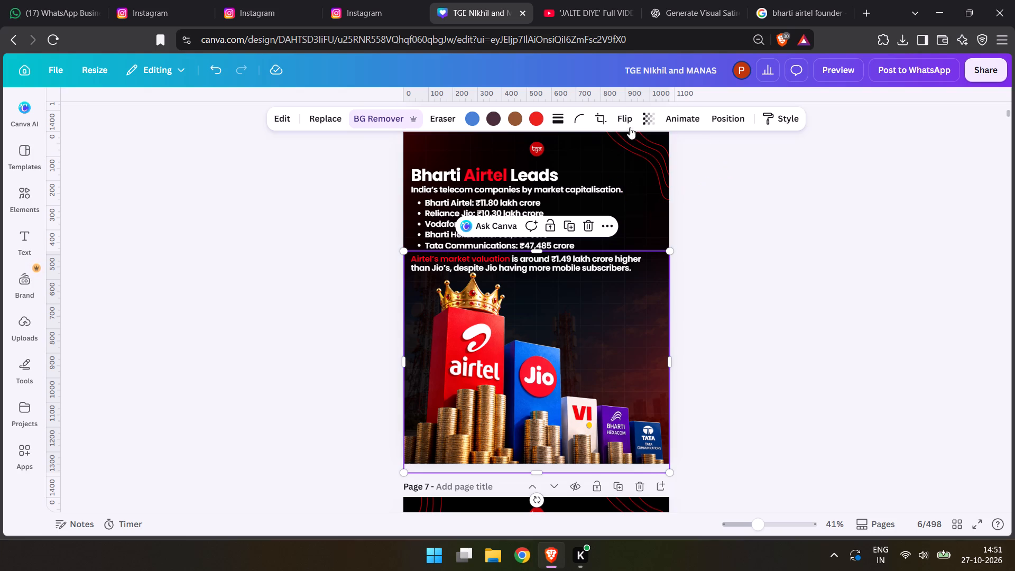
{"action": "left_click", "coordinate": [714, 120]}
{"action": "scroll", "coordinate": [146, 432], "scroll_direction": "down", "scroll_amount": 4}
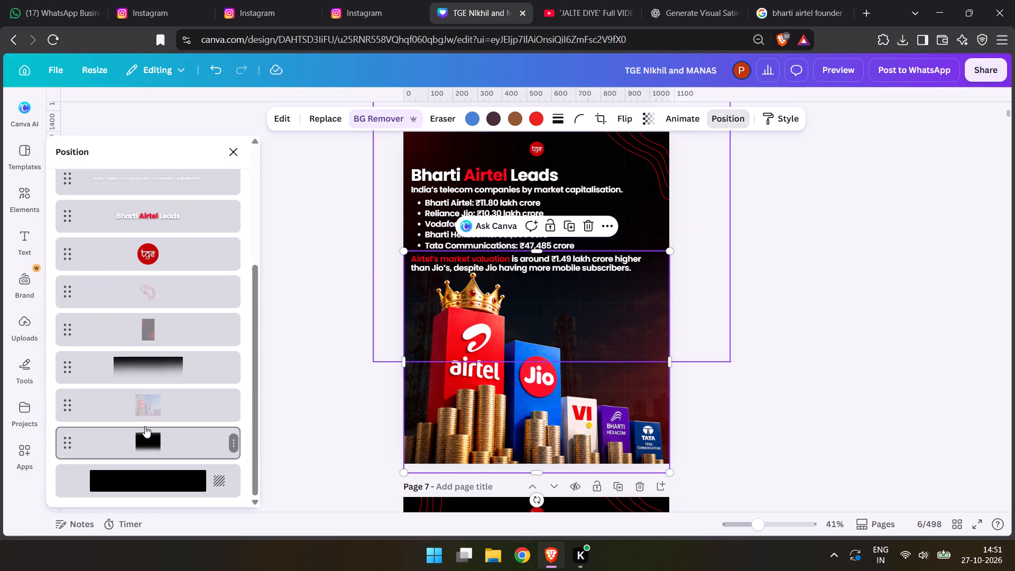
{"action": "left_click", "coordinate": [159, 323]}
{"action": "left_click", "coordinate": [624, 113]}
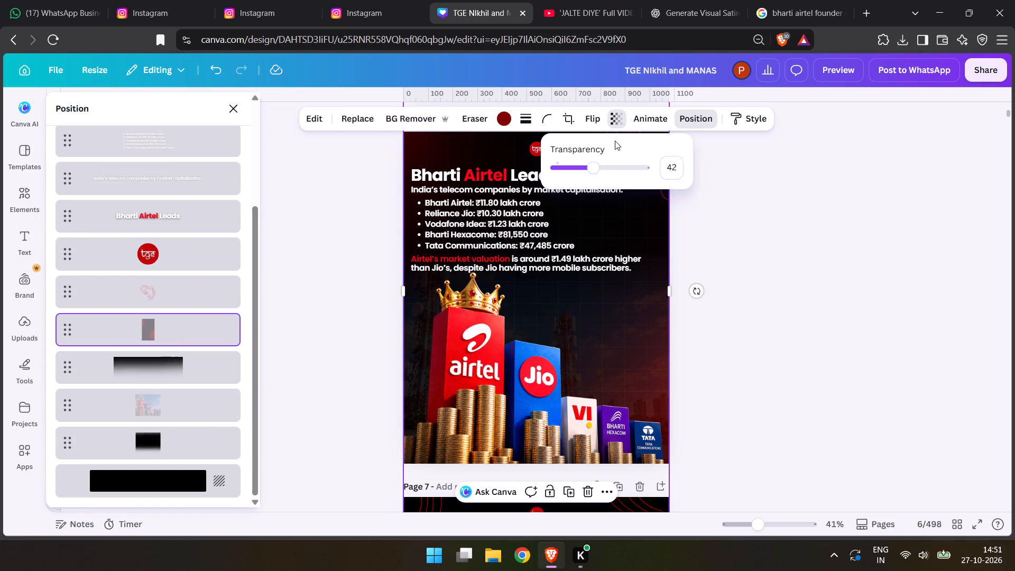
{"action": "left_click_drag", "start_coordinate": [599, 163], "coordinate": [617, 167]}
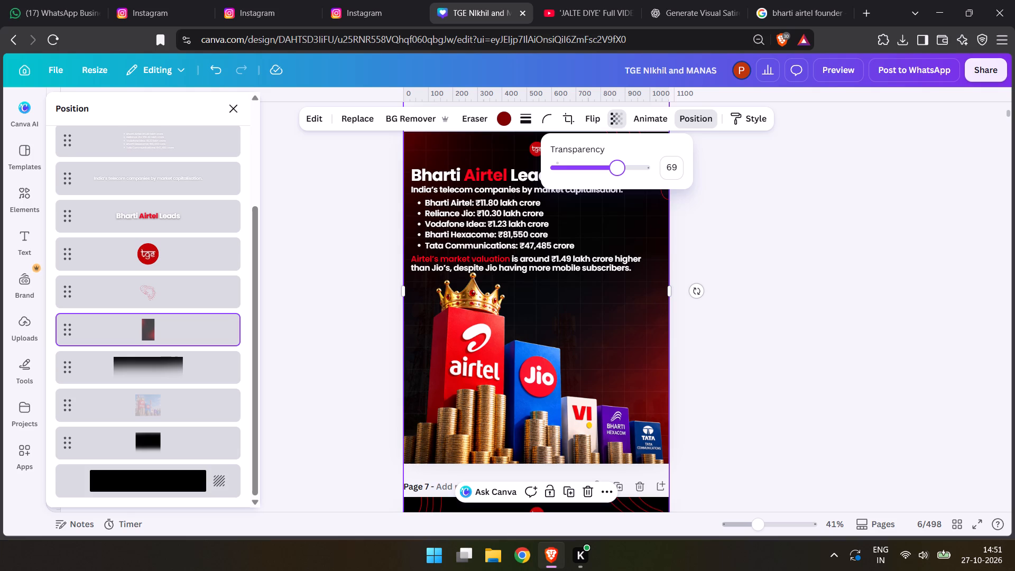
{"action": "left_click_drag", "start_coordinate": [617, 167], "coordinate": [628, 169]}
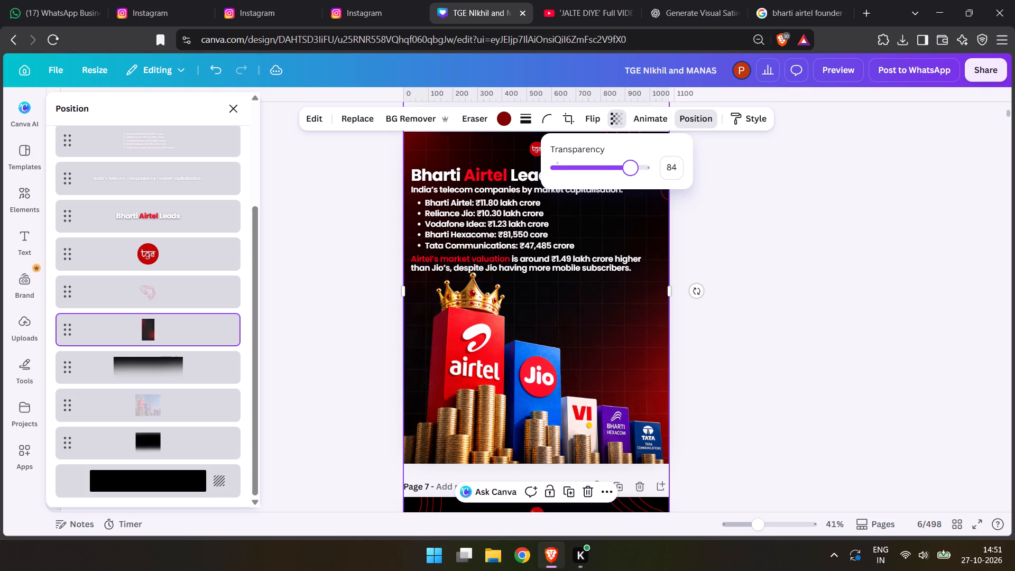
{"action": "left_click_drag", "start_coordinate": [628, 169], "coordinate": [607, 169]}
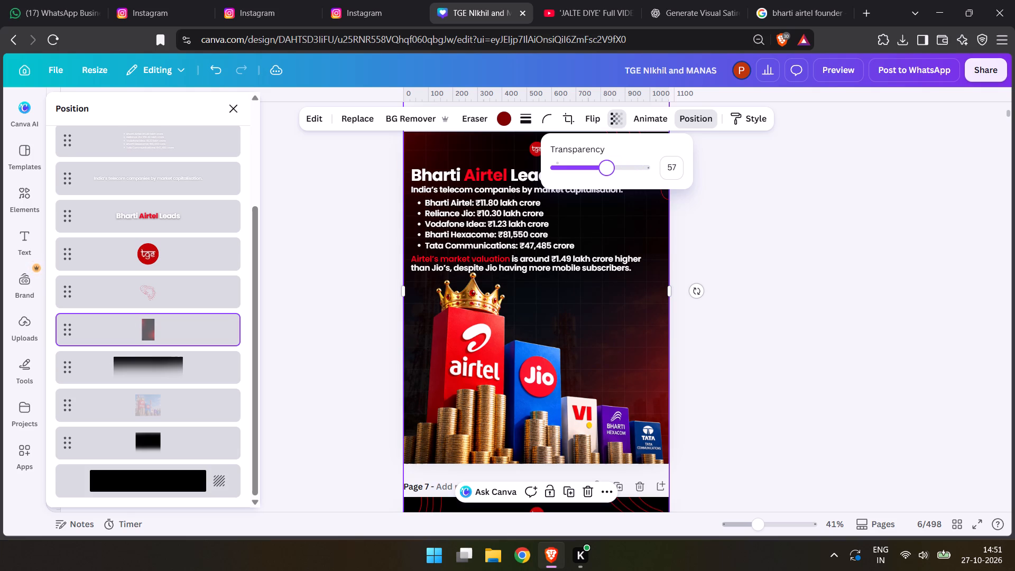
{"action": "left_click_drag", "start_coordinate": [607, 169], "coordinate": [604, 168]}
{"action": "double_click", "coordinate": [291, 270]}
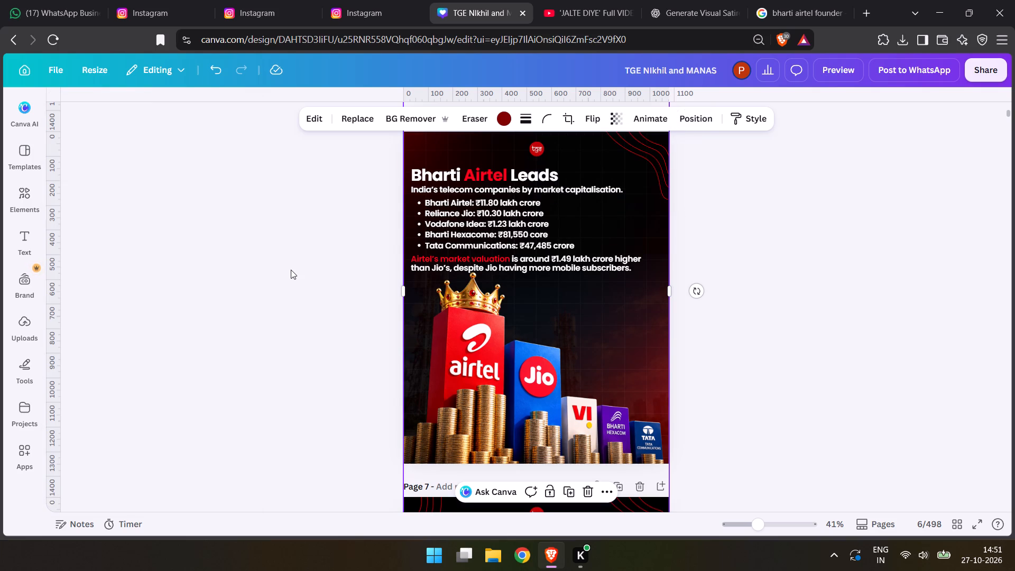
{"action": "left_click", "coordinate": [291, 270]}
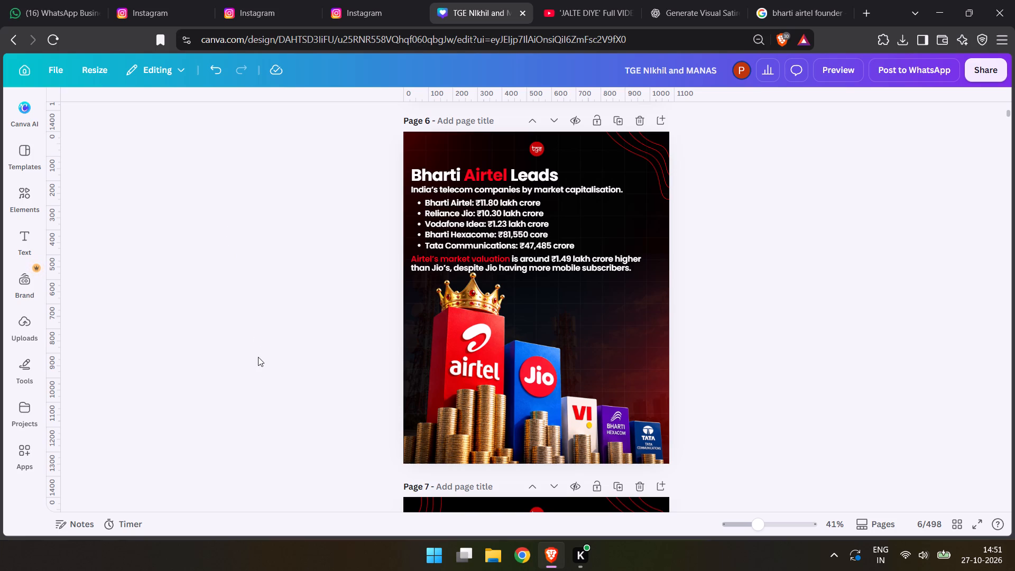
Open the download settings for the PhonePe post at the start of the design and choose PDF as the file type.
{"action": "scroll", "coordinate": [233, 389], "scroll_direction": "up", "scroll_amount": 3}
{"action": "scroll", "coordinate": [233, 390], "scroll_direction": "up", "scroll_amount": 20}
{"action": "scroll", "coordinate": [233, 390], "scroll_direction": "up", "scroll_amount": 10}
{"action": "scroll", "coordinate": [238, 388], "scroll_direction": "down", "scroll_amount": 5}
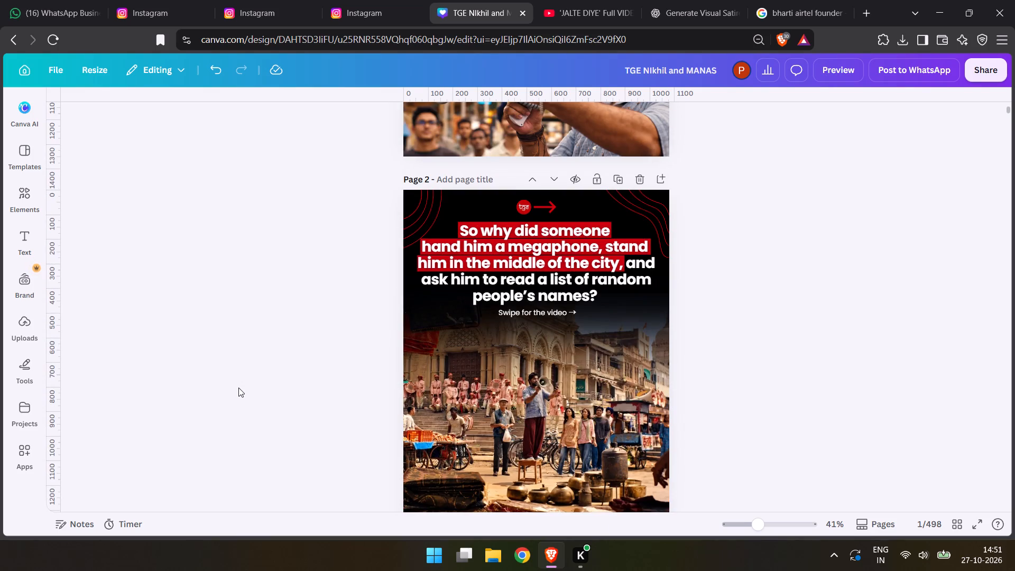
{"action": "scroll", "coordinate": [238, 388], "scroll_direction": "down", "scroll_amount": 4}
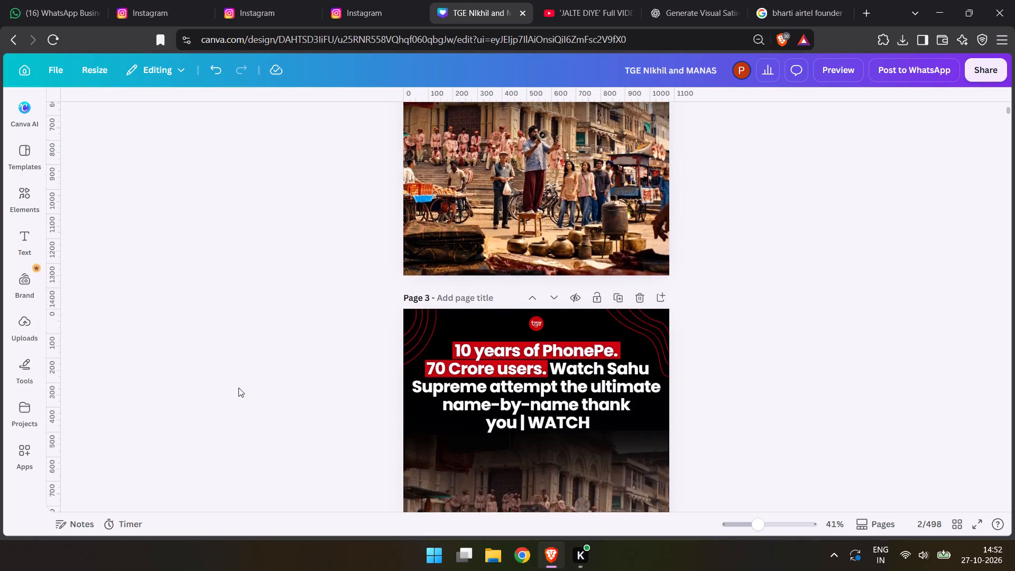
{"action": "scroll", "coordinate": [238, 388], "scroll_direction": "down", "scroll_amount": 4}
{"action": "scroll", "coordinate": [242, 386], "scroll_direction": "up", "scroll_amount": 15}
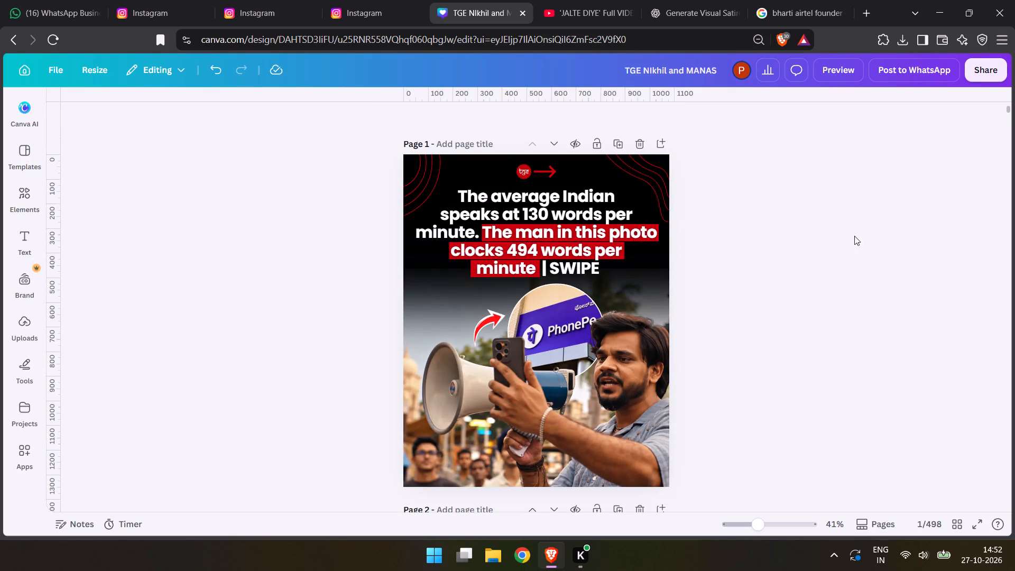
{"action": "left_click", "coordinate": [989, 69]}
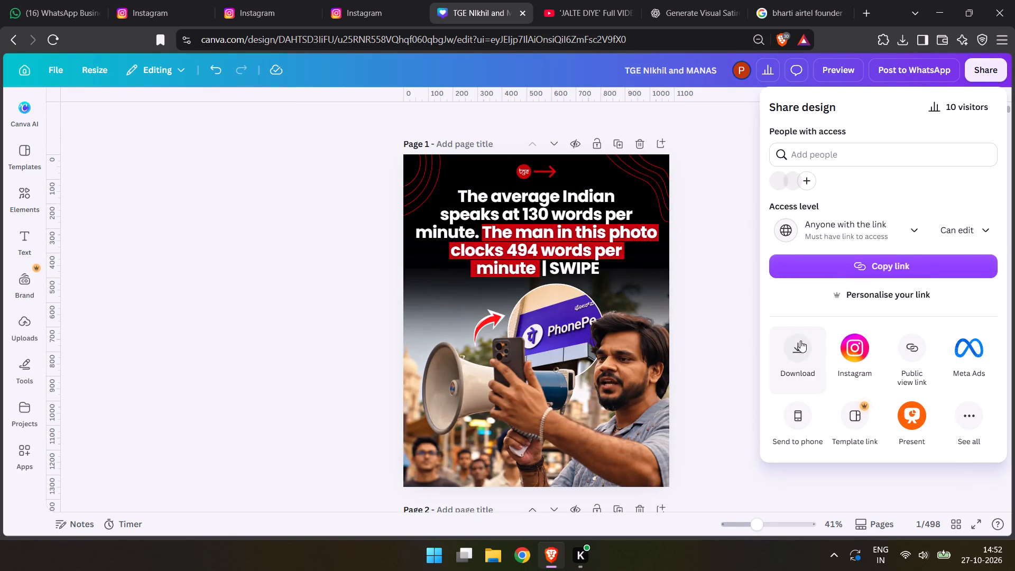
{"action": "left_click", "coordinate": [800, 340]}
{"action": "left_click", "coordinate": [836, 149]}
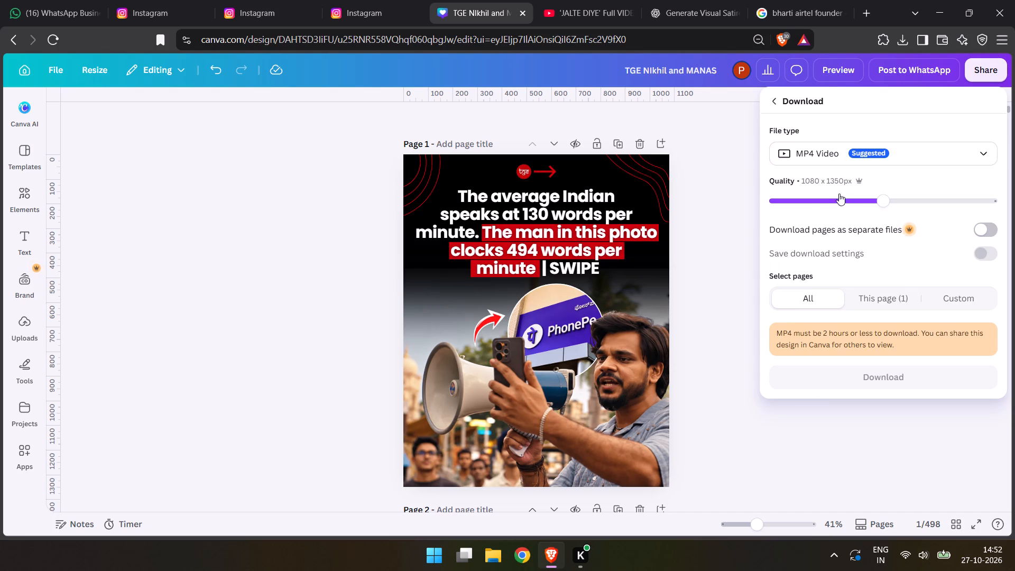
{"action": "left_click", "coordinate": [811, 148]}
{"action": "left_click", "coordinate": [814, 261]}
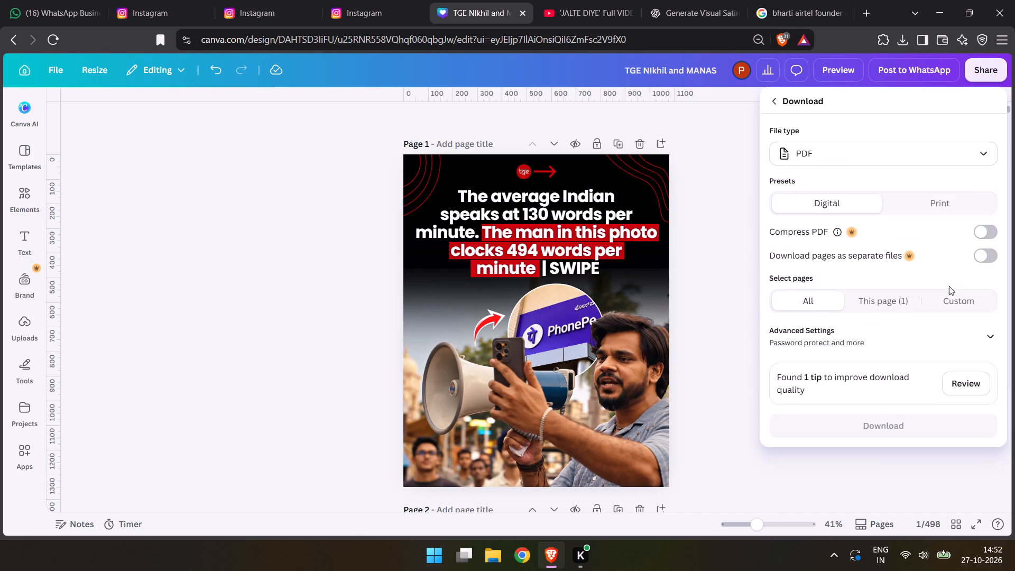
Limit the PDF export to pages 1–2 and start the download.
{"action": "left_click", "coordinate": [947, 300]}
{"action": "left_click", "coordinate": [877, 324]}
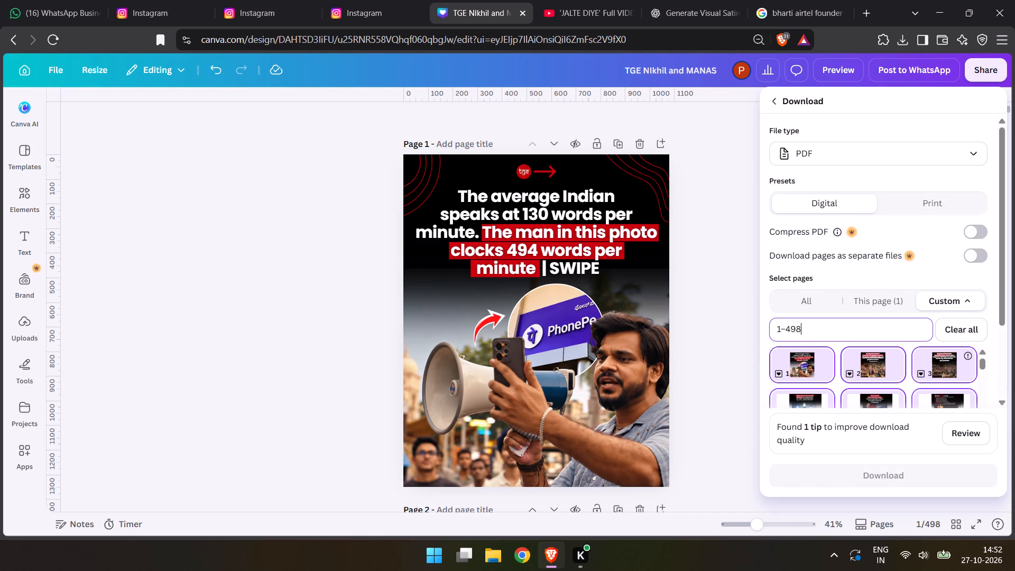
{"action": "key", "text": "BackSpace"}
{"action": "key", "text": "BackSpace"}
{"action": "key", "text": "BackSpace"}
{"action": "left_click", "coordinate": [845, 332]}
{"action": "left_click", "coordinate": [804, 334]}
{"action": "key", "text": "2"}
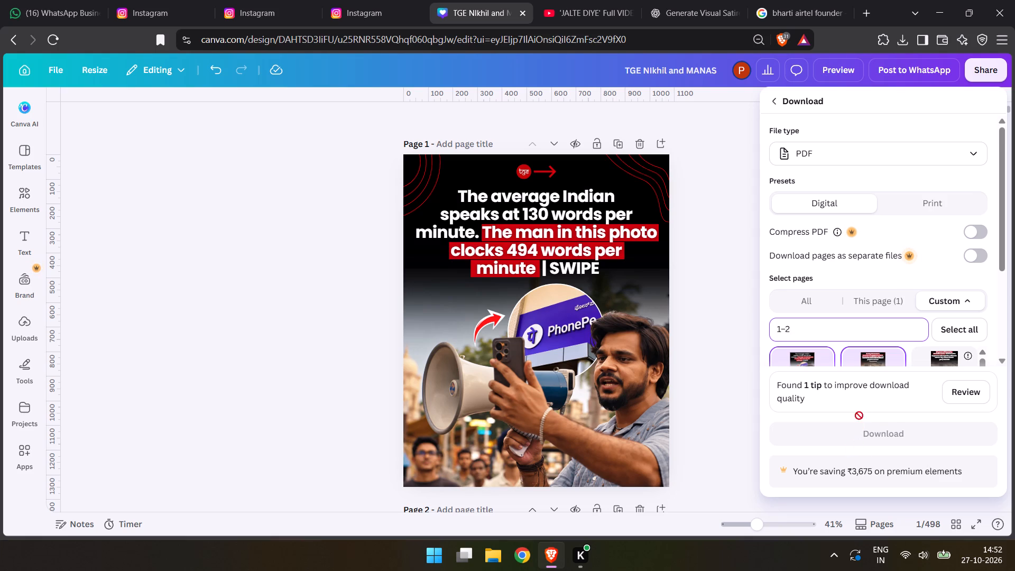
{"action": "double_click", "coordinate": [920, 436]}
{"action": "left_click", "coordinate": [956, 304]}
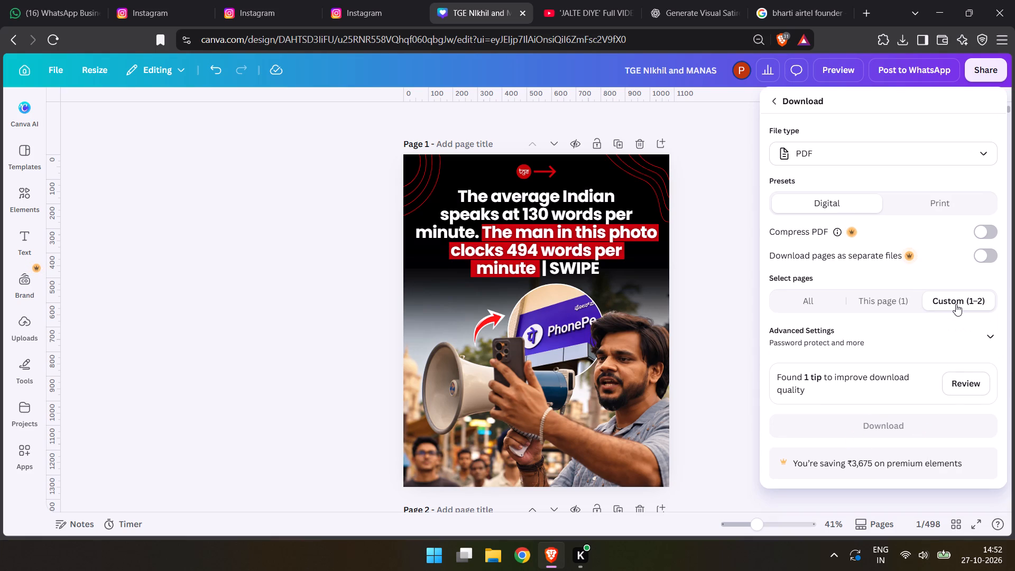
{"action": "left_click", "coordinate": [906, 431]}
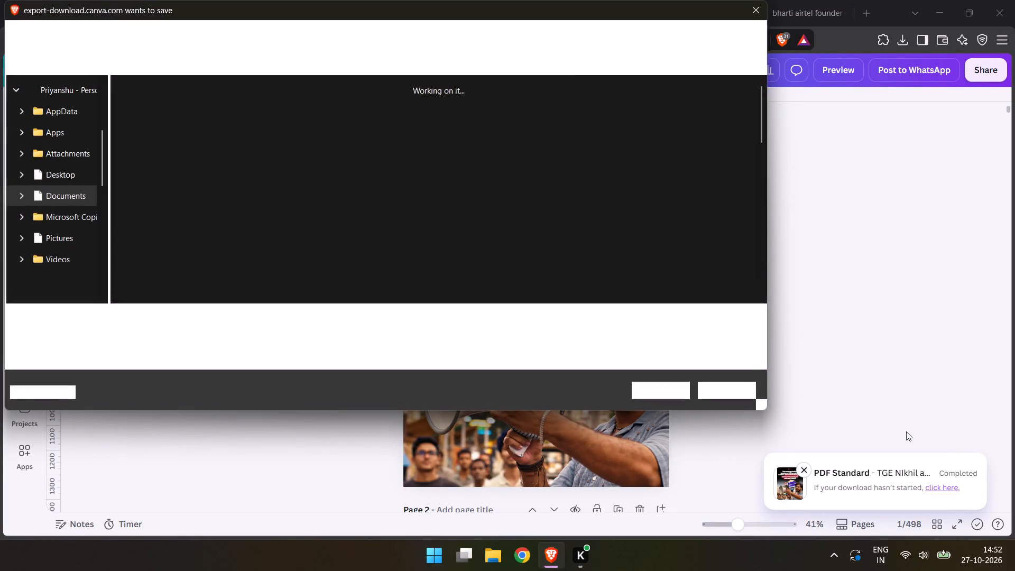
Save the exported PDF in the Documents folder as "phonepe imgs".
{"action": "key", "text": "BackSpace"}
{"action": "type", "text": "phonepe imgs"}
{"action": "key", "text": "space"}
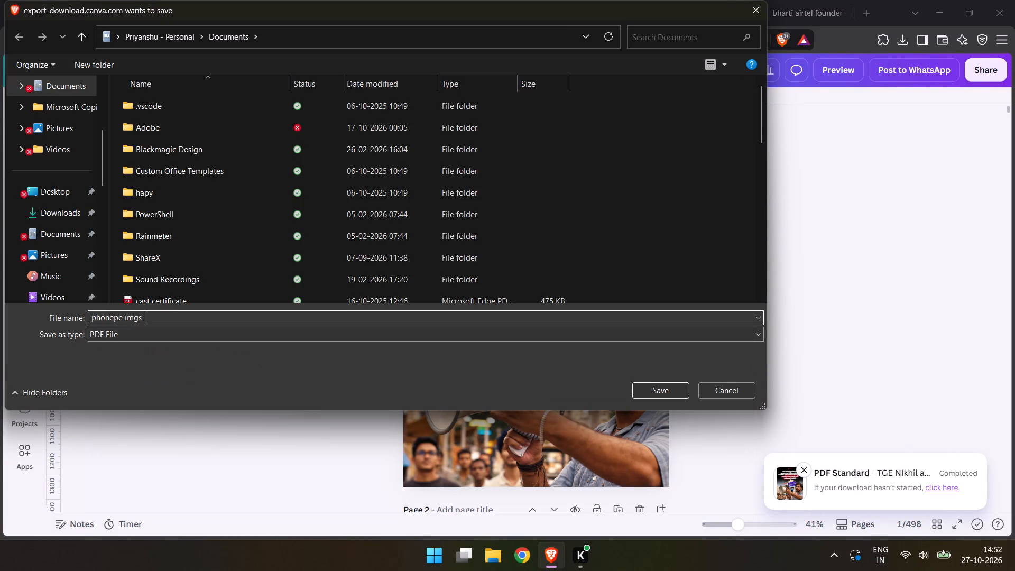
{"action": "key", "text": "Return"}
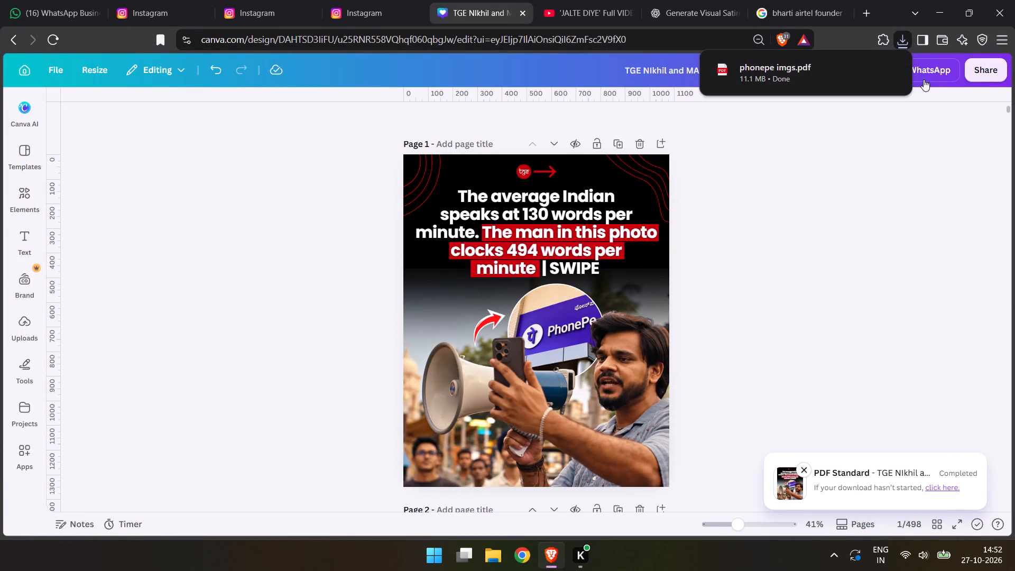
Download only page 3 as an MP4 video at 1080 x 1350 px.
{"action": "left_click", "coordinate": [986, 75]}
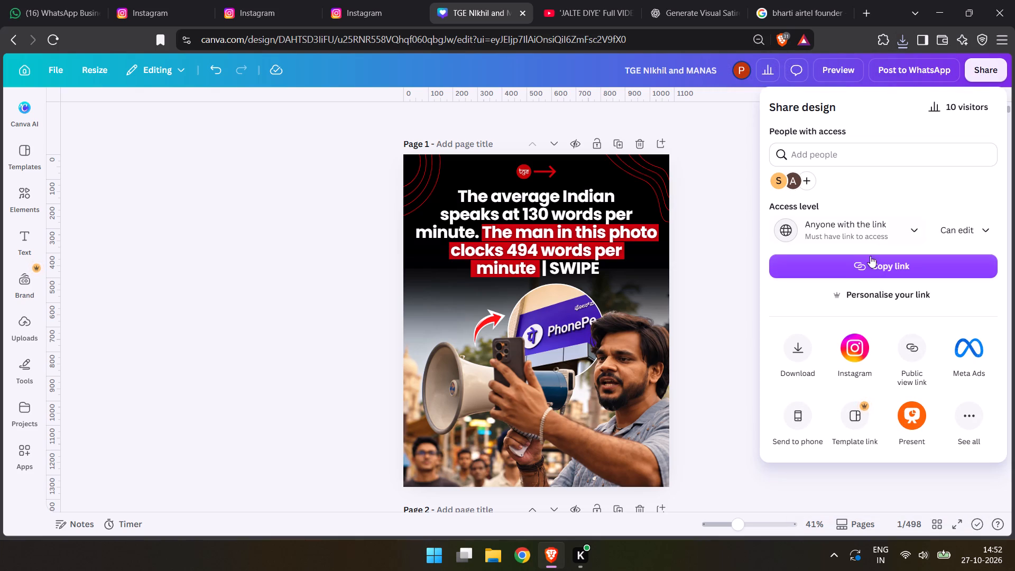
{"action": "left_click", "coordinate": [800, 355]}
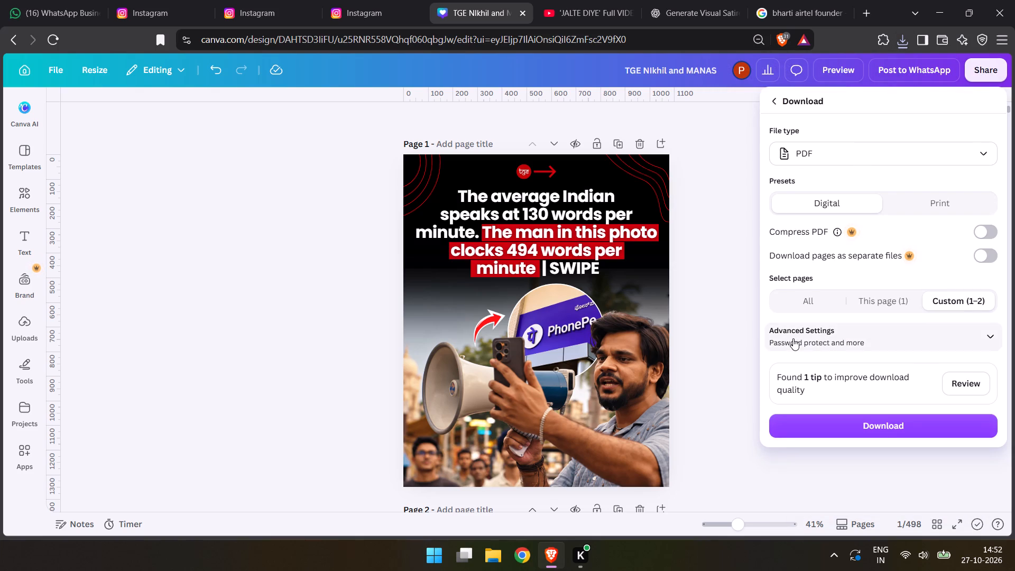
{"action": "left_click", "coordinate": [847, 153]}
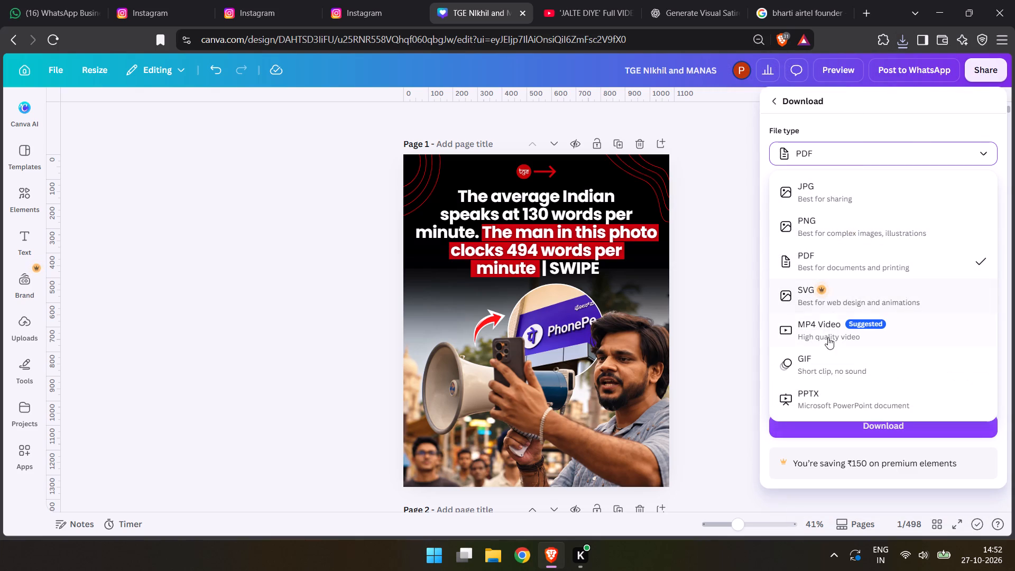
{"action": "left_click", "coordinate": [816, 326]}
{"action": "left_click", "coordinate": [953, 296]}
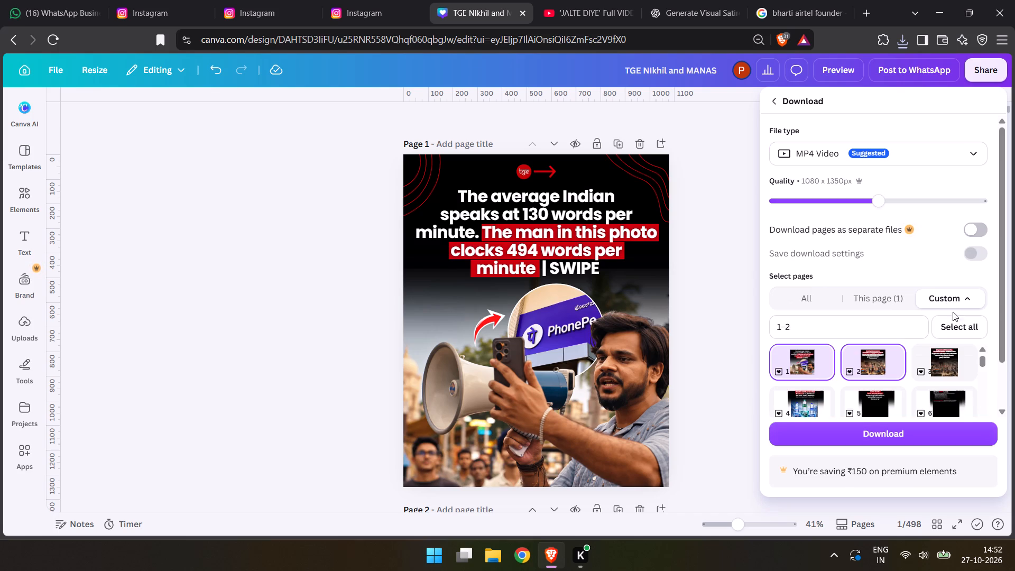
{"action": "left_click", "coordinate": [949, 326]}
{"action": "left_click", "coordinate": [949, 326]}
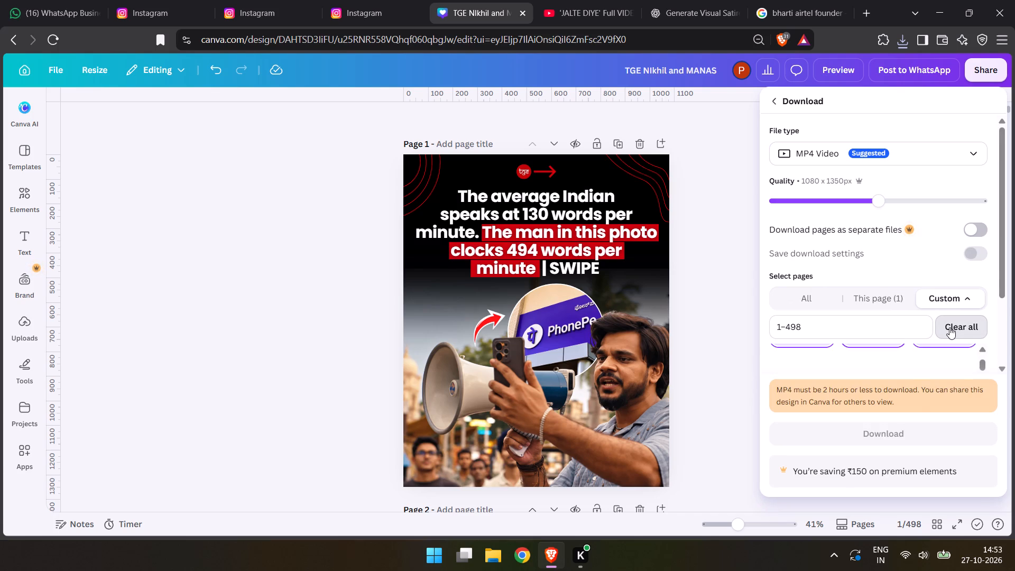
{"action": "left_click", "coordinate": [949, 327]}
{"action": "scroll", "coordinate": [949, 362], "scroll_direction": "up", "scroll_amount": 3}
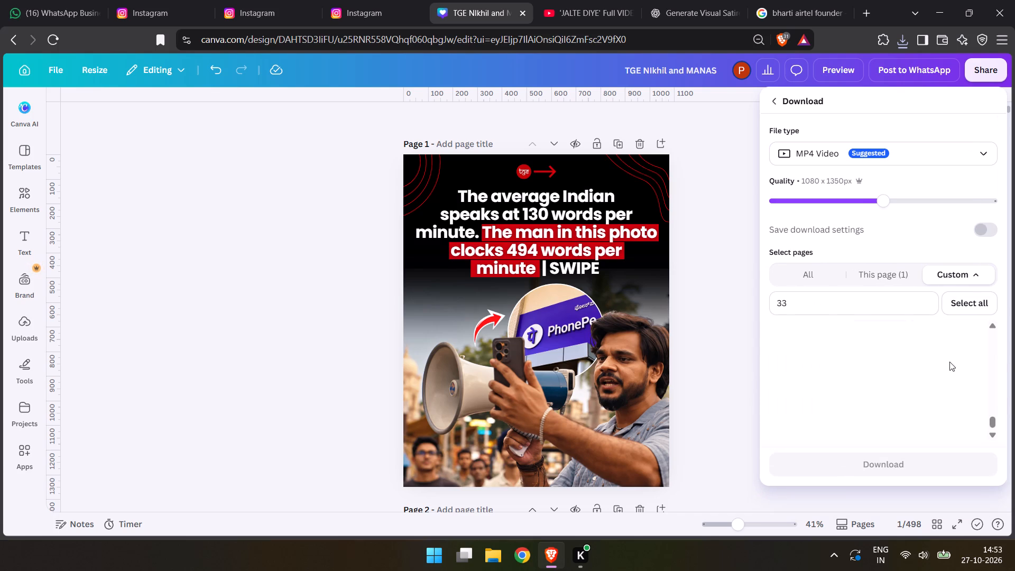
{"action": "scroll", "coordinate": [949, 362], "scroll_direction": "up", "scroll_amount": 7}
{"action": "left_click_drag", "start_coordinate": [990, 414], "coordinate": [1005, 262]}
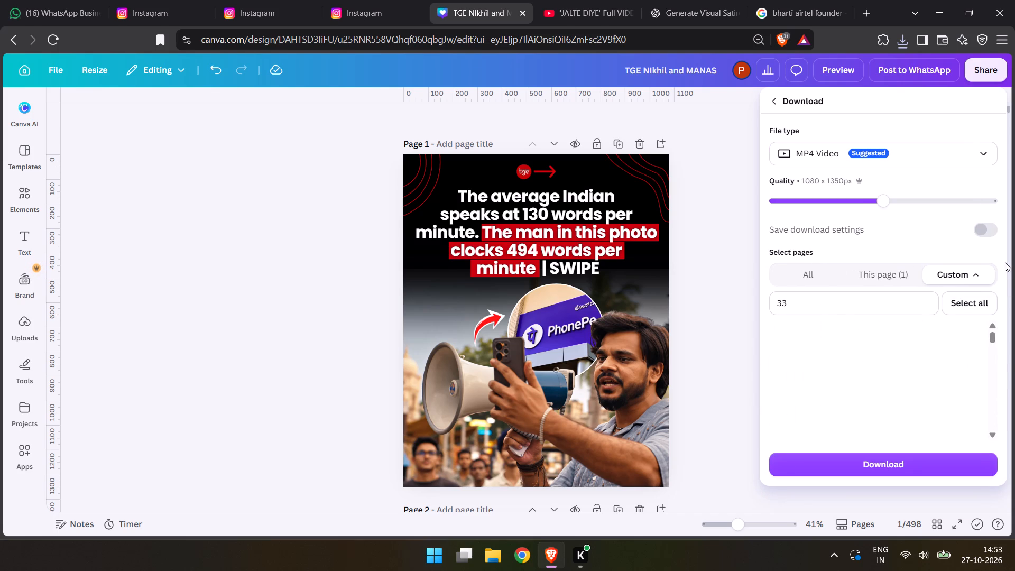
{"action": "left_click", "coordinate": [848, 298]}
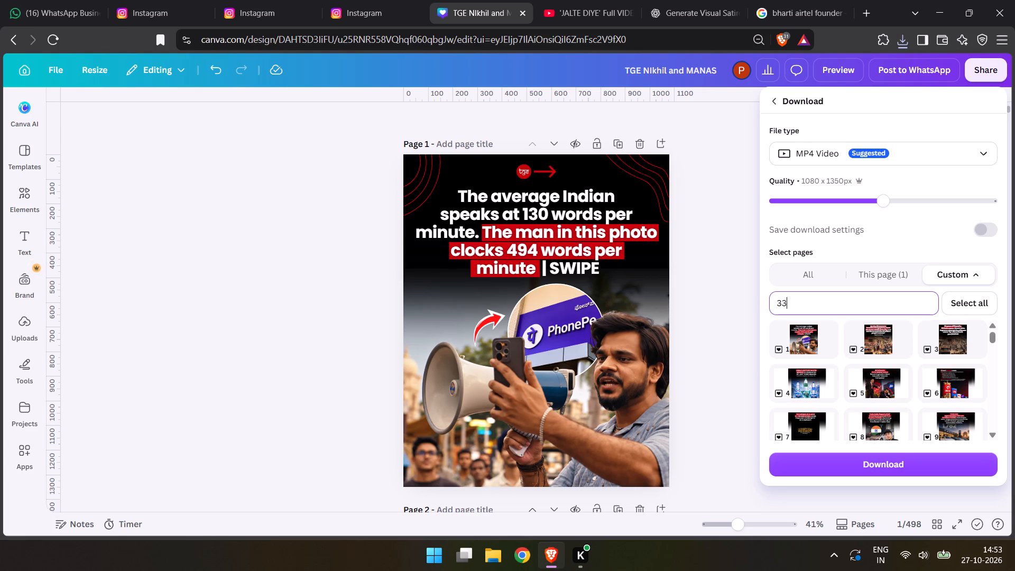
{"action": "key", "text": "BackSpace"}
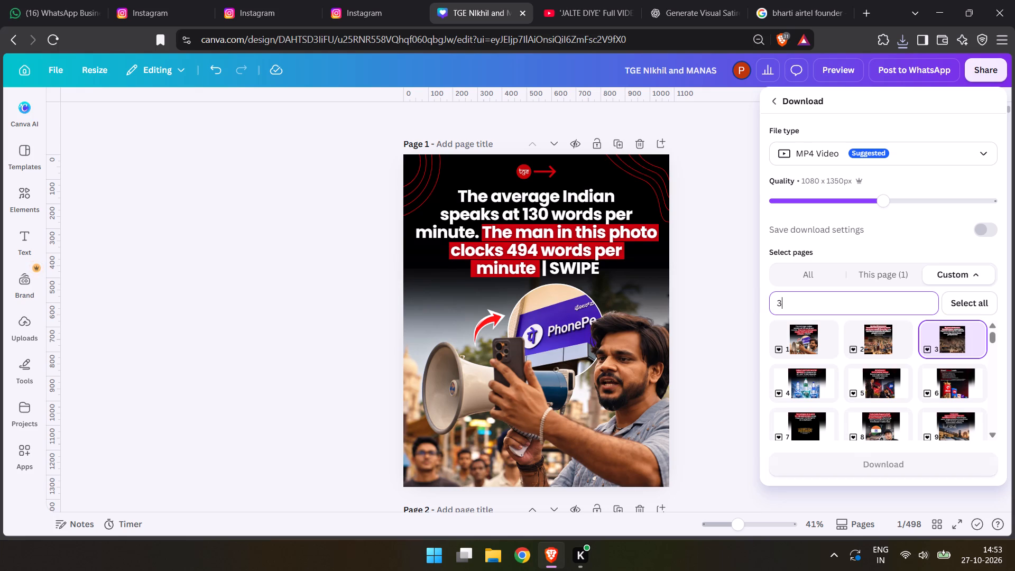
{"action": "left_click", "coordinate": [911, 466]}
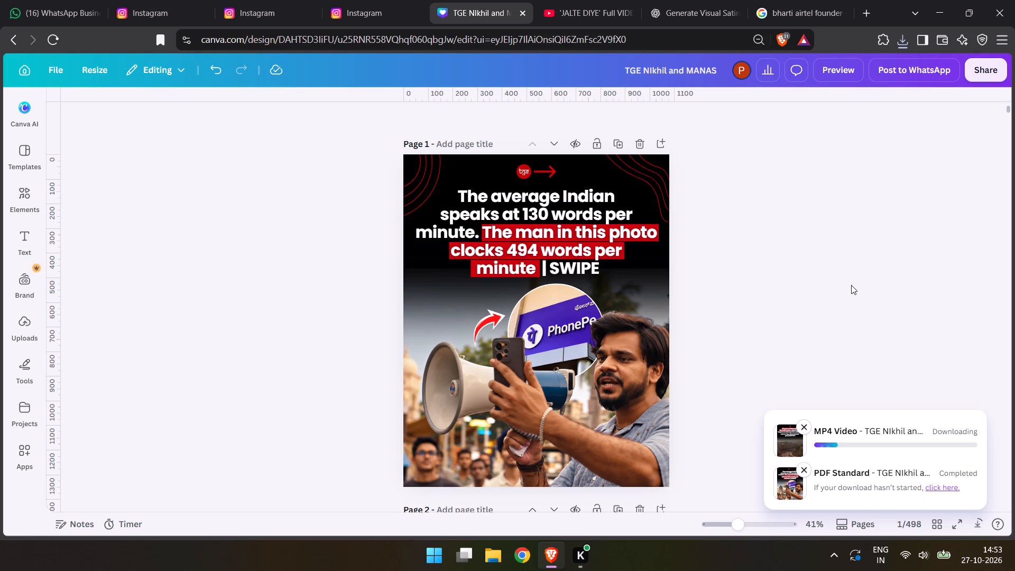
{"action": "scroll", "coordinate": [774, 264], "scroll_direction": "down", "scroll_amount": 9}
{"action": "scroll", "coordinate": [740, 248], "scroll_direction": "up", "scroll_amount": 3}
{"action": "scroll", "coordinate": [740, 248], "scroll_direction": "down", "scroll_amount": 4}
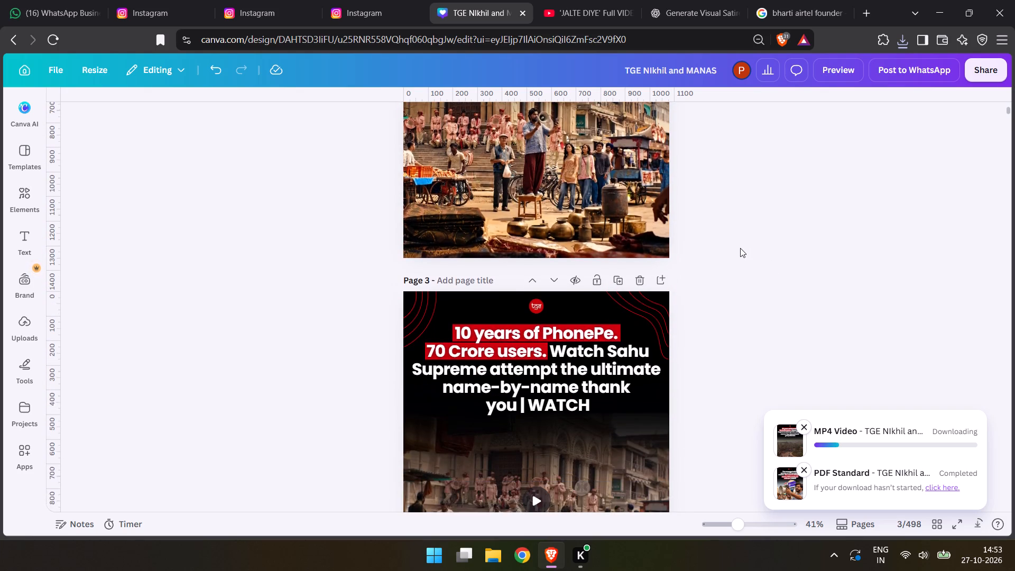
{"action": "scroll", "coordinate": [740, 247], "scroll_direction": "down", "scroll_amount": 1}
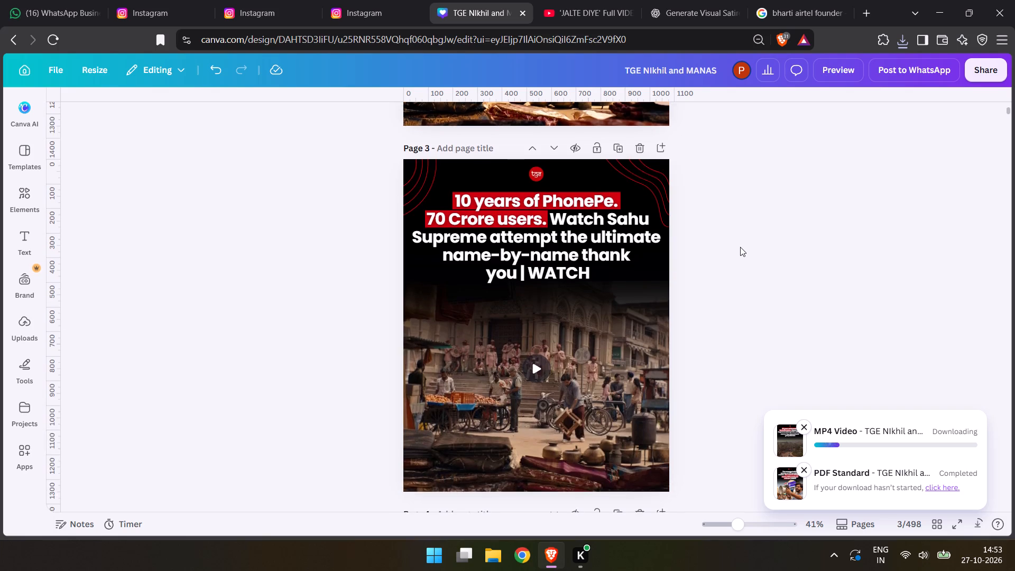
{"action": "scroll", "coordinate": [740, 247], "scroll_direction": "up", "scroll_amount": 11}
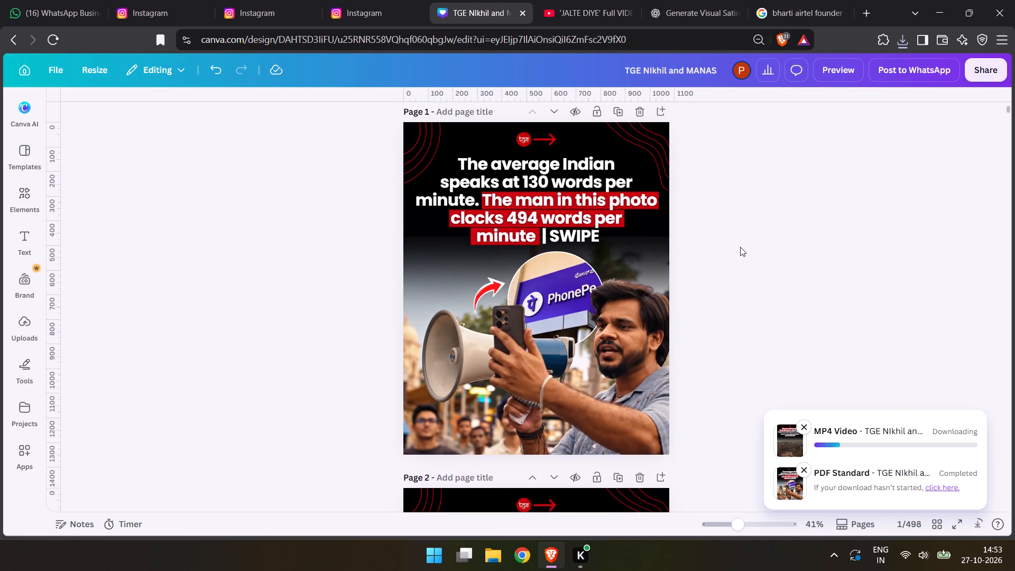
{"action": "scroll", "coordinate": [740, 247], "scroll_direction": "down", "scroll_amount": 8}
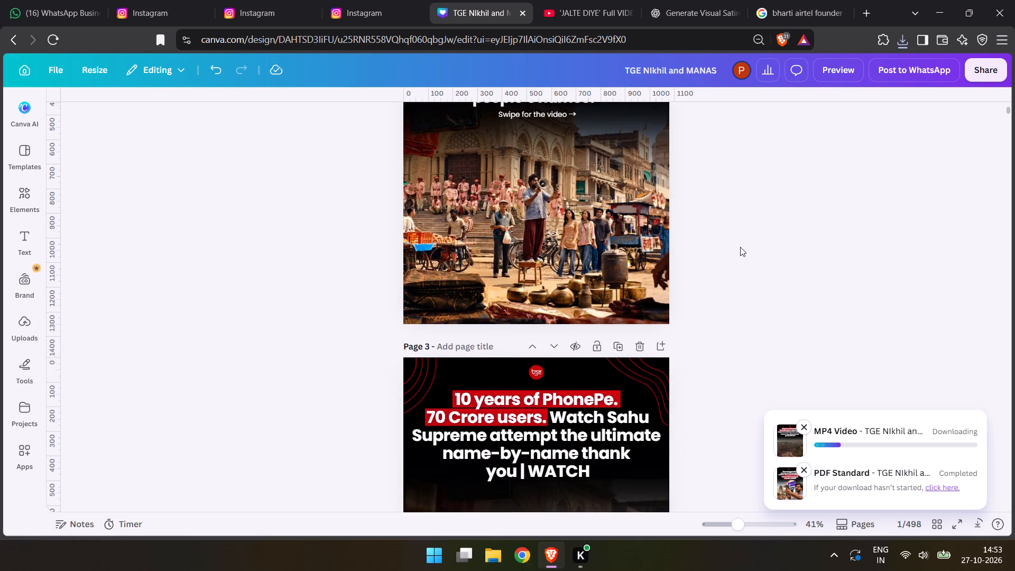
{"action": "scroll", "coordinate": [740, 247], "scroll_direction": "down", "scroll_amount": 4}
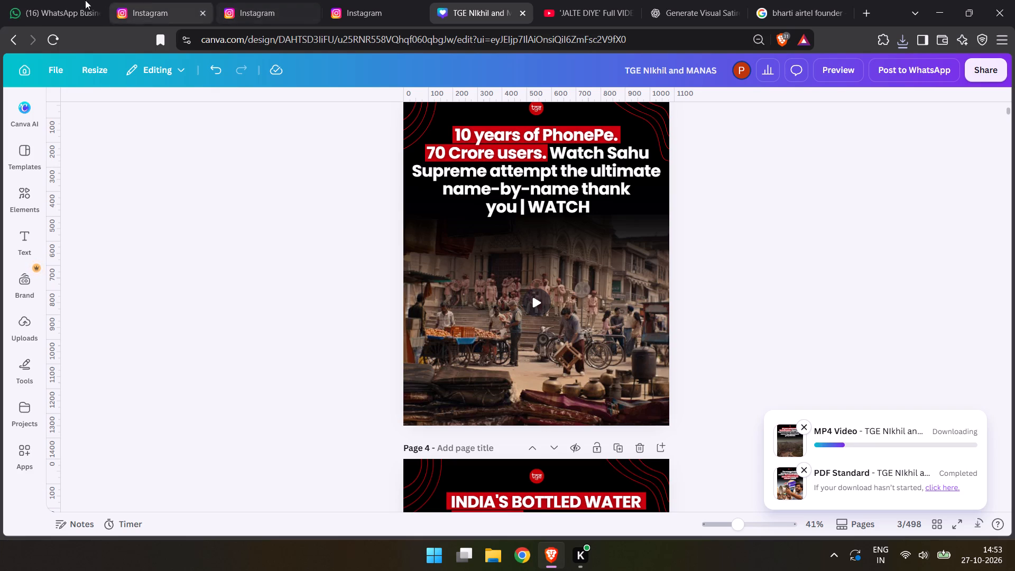
Make the faded telecom background image behind the company bars on page 6 slightly more opaque through its transparency setting.
{"action": "scroll", "coordinate": [260, 331], "scroll_direction": "down", "scroll_amount": 16}
{"action": "scroll", "coordinate": [260, 330], "scroll_direction": "up", "scroll_amount": 5}
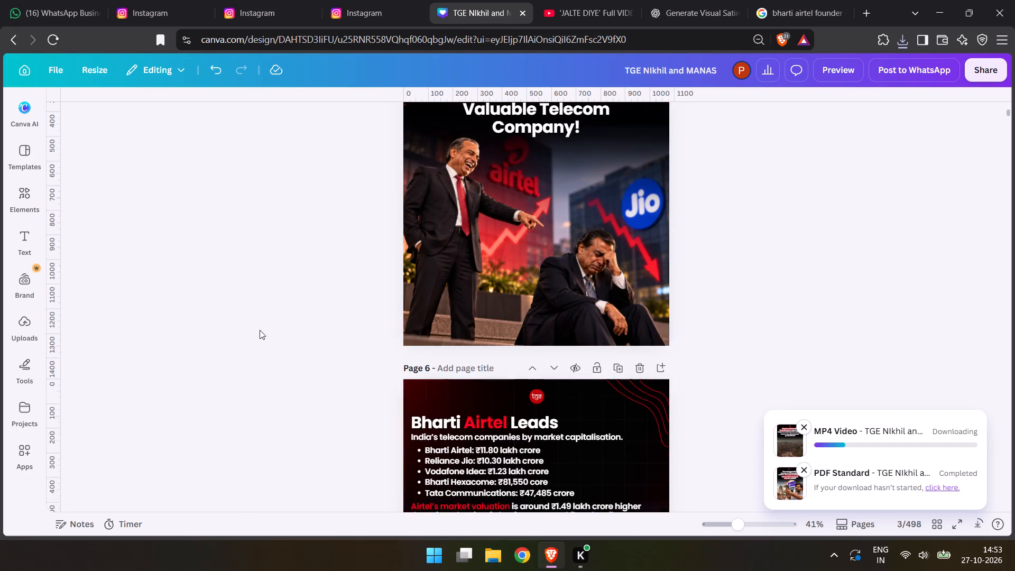
{"action": "scroll", "coordinate": [260, 330], "scroll_direction": "down", "scroll_amount": 6}
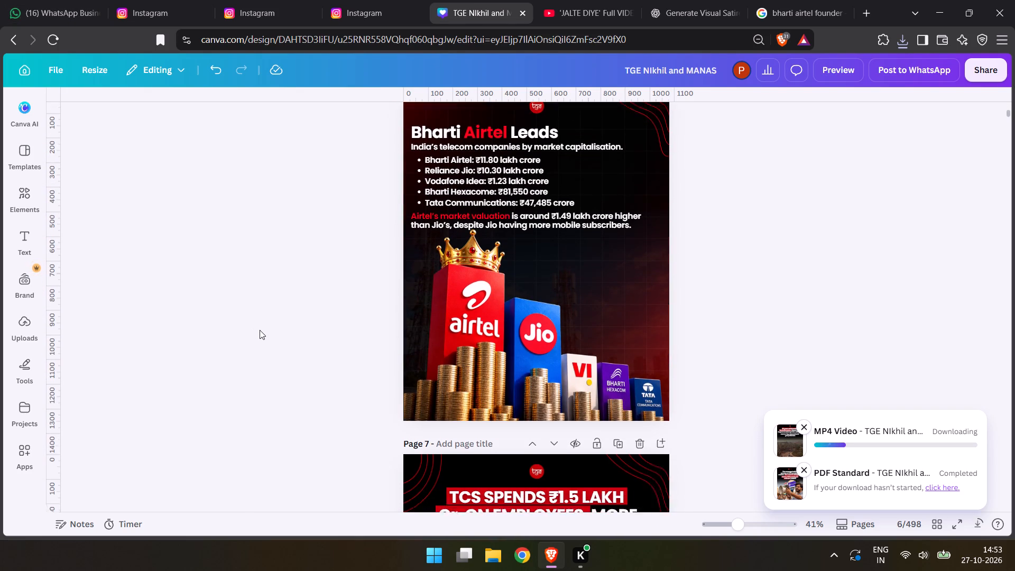
{"action": "left_click", "coordinate": [615, 283]}
{"action": "left_click", "coordinate": [731, 111]}
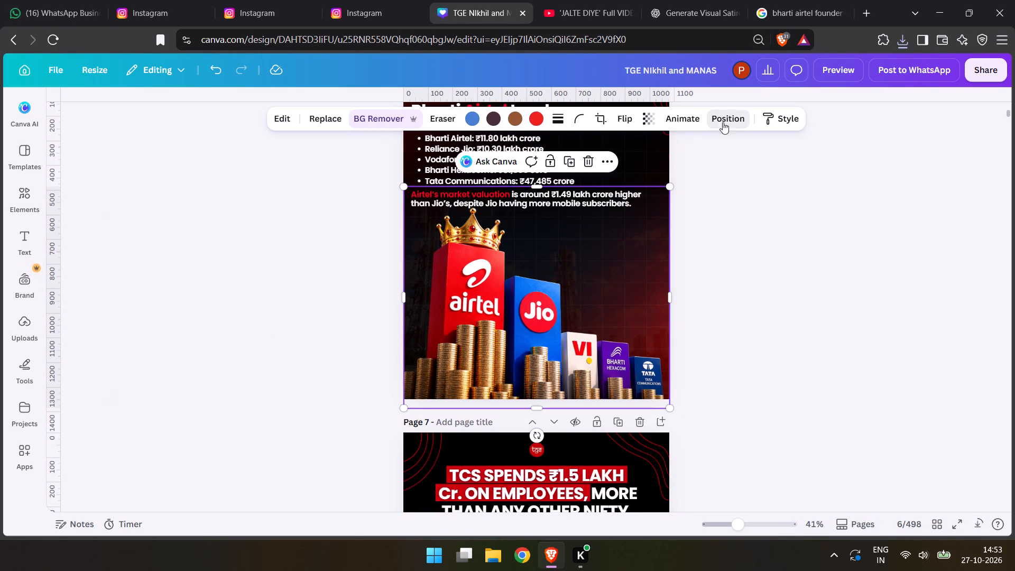
{"action": "scroll", "coordinate": [153, 376], "scroll_direction": "down", "scroll_amount": 5}
{"action": "left_click", "coordinate": [162, 406]}
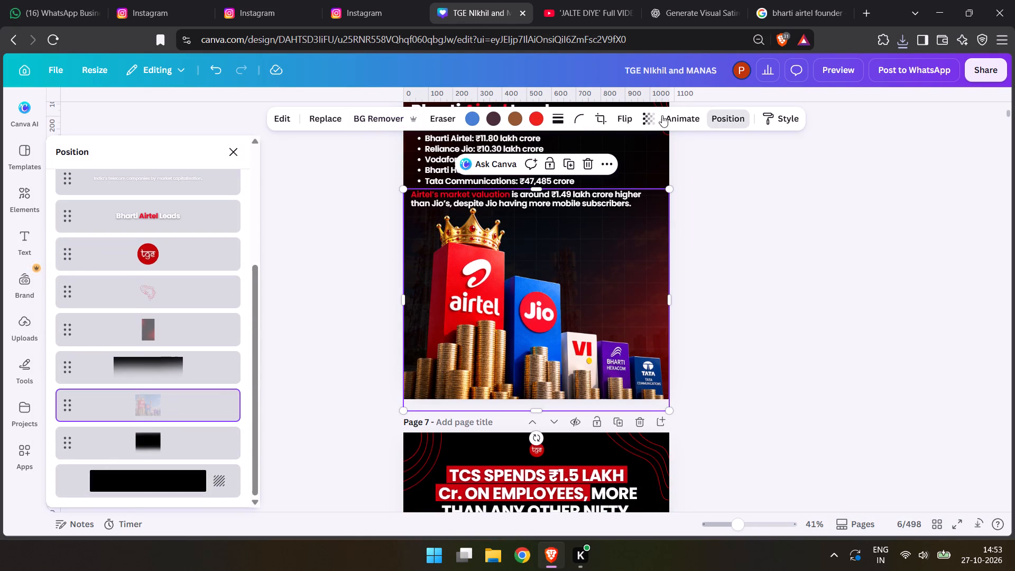
{"action": "left_click", "coordinate": [653, 116]}
{"action": "left_click_drag", "start_coordinate": [612, 163], "coordinate": [626, 165]}
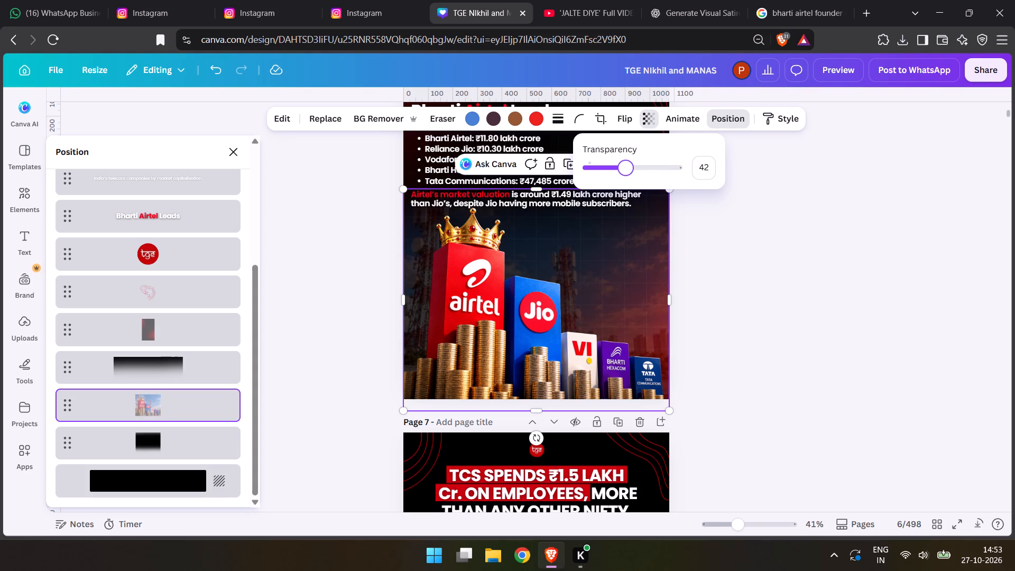
{"action": "left_click_drag", "start_coordinate": [626, 165], "coordinate": [616, 167]}
{"action": "double_click", "coordinate": [807, 281]}
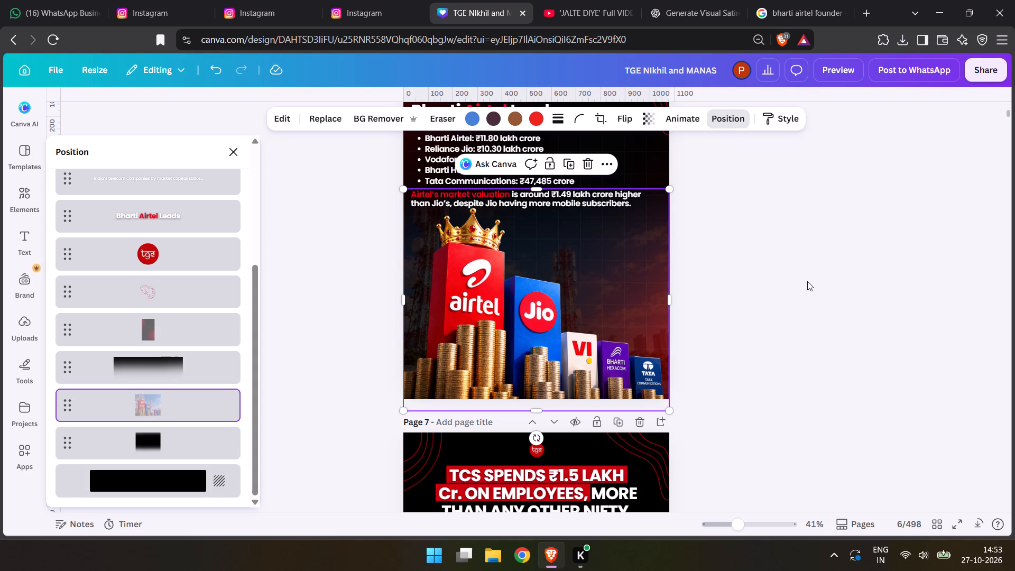
{"action": "left_click", "coordinate": [808, 281]}
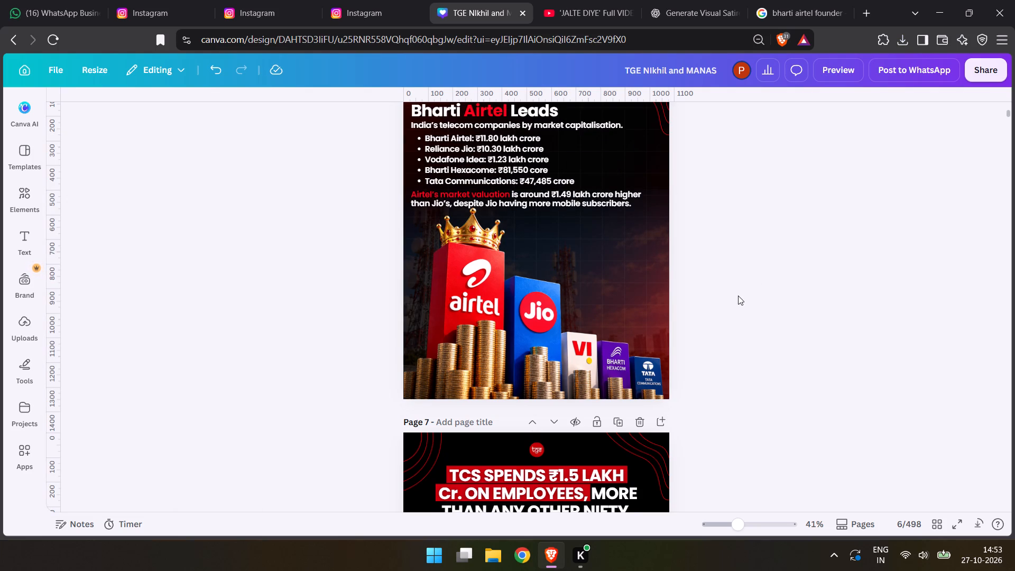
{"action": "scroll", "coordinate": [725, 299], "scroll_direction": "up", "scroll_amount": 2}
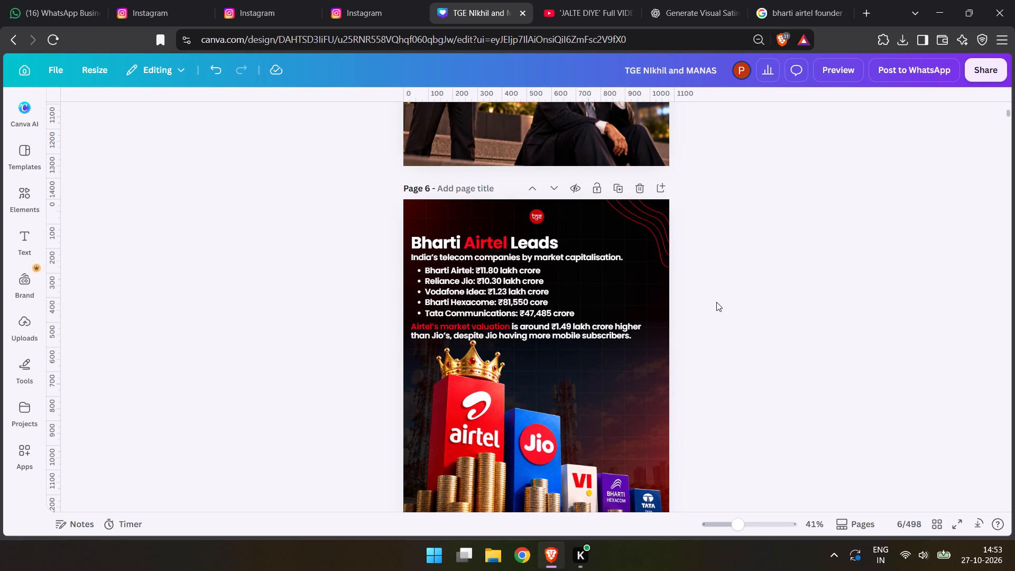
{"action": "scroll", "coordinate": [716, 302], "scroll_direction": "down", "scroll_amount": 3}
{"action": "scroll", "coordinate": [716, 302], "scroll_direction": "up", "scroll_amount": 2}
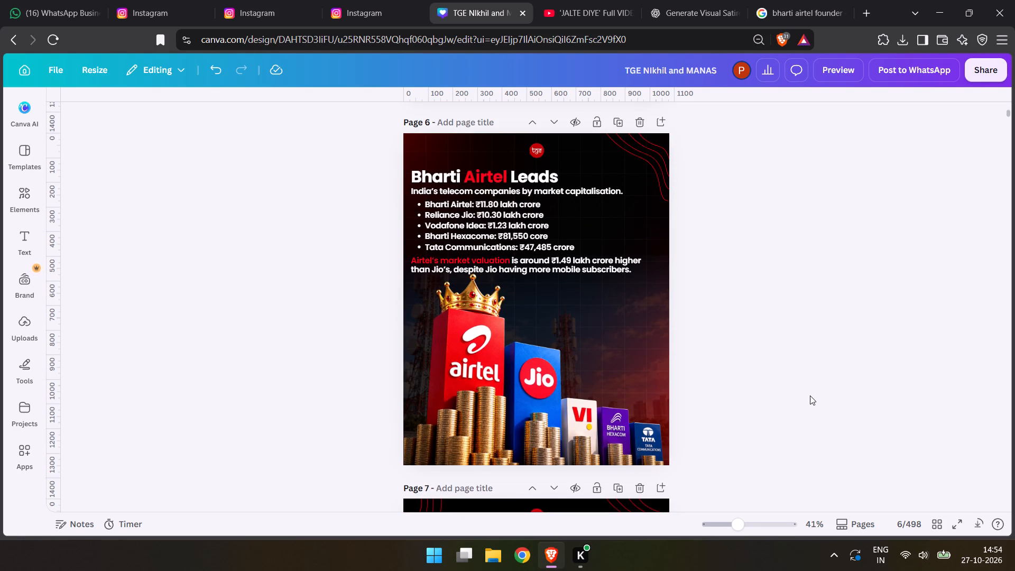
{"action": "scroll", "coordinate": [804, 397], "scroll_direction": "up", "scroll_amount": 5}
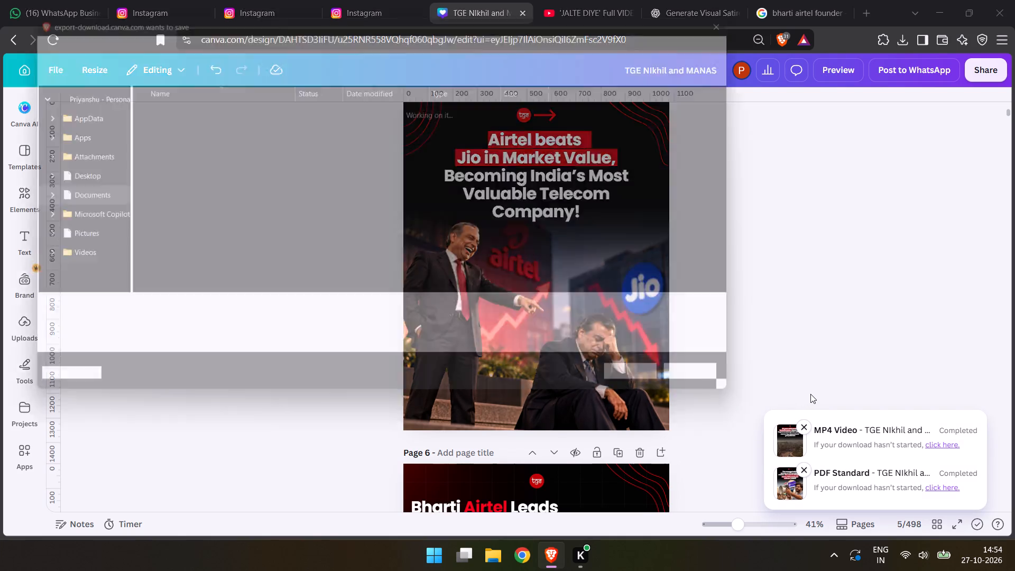
Name the exported MP4 video "phone pe vid" for saving in the Documents folder.
{"action": "key", "text": "BackSpace"}
{"action": "type", "text": "p"}
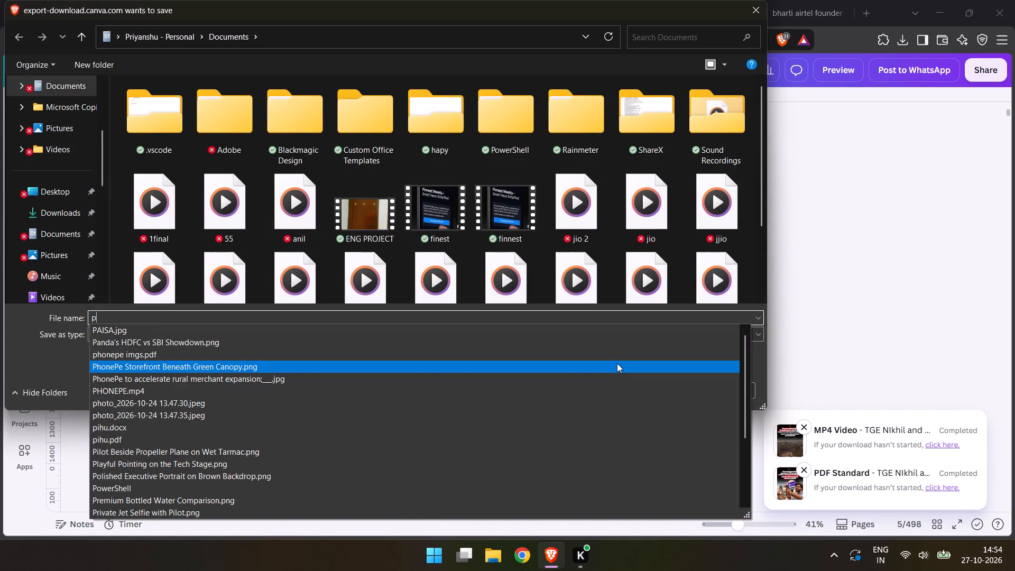
{"action": "type", "text": "hone pe vid"}
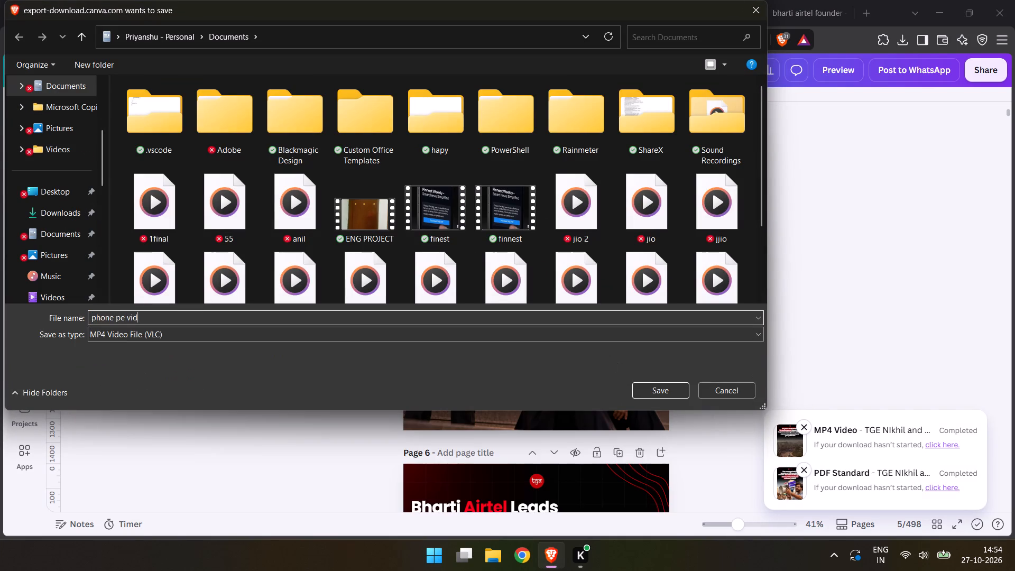
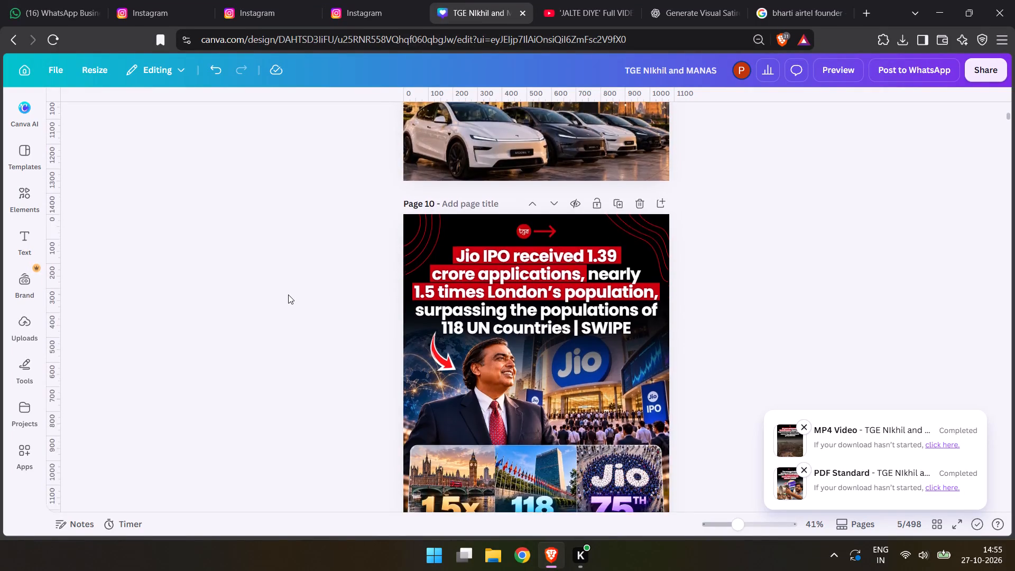
Look through the design's pages and review the Airtel market value post on pages 5 and 6.
{"action": "scroll", "coordinate": [288, 294], "scroll_direction": "down", "scroll_amount": 15}
{"action": "scroll", "coordinate": [288, 294], "scroll_direction": "down", "scroll_amount": 7}
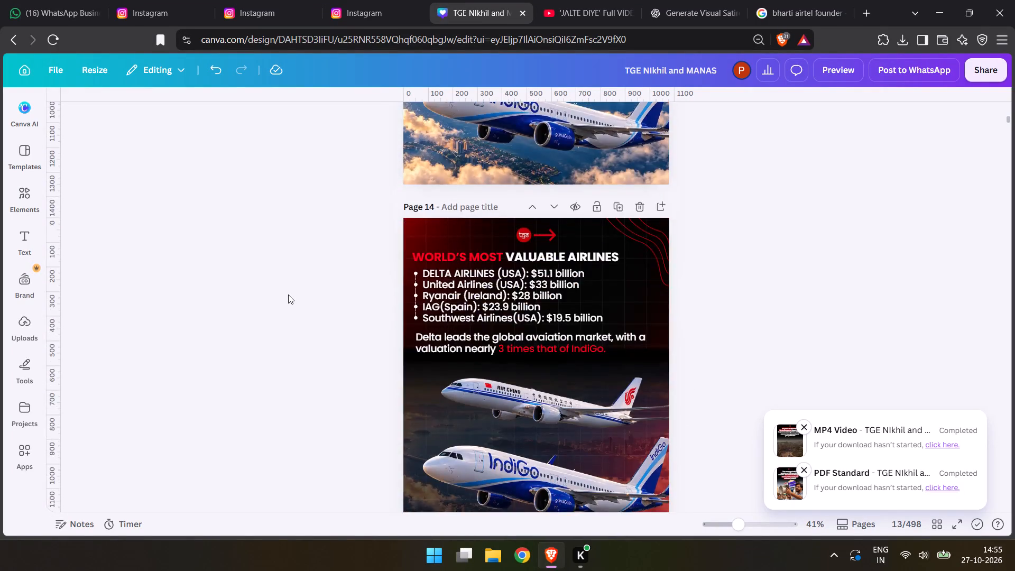
{"action": "scroll", "coordinate": [288, 294], "scroll_direction": "down", "scroll_amount": 12}
{"action": "scroll", "coordinate": [288, 292], "scroll_direction": "up", "scroll_amount": 20}
{"action": "scroll", "coordinate": [288, 292], "scroll_direction": "up", "scroll_amount": 6}
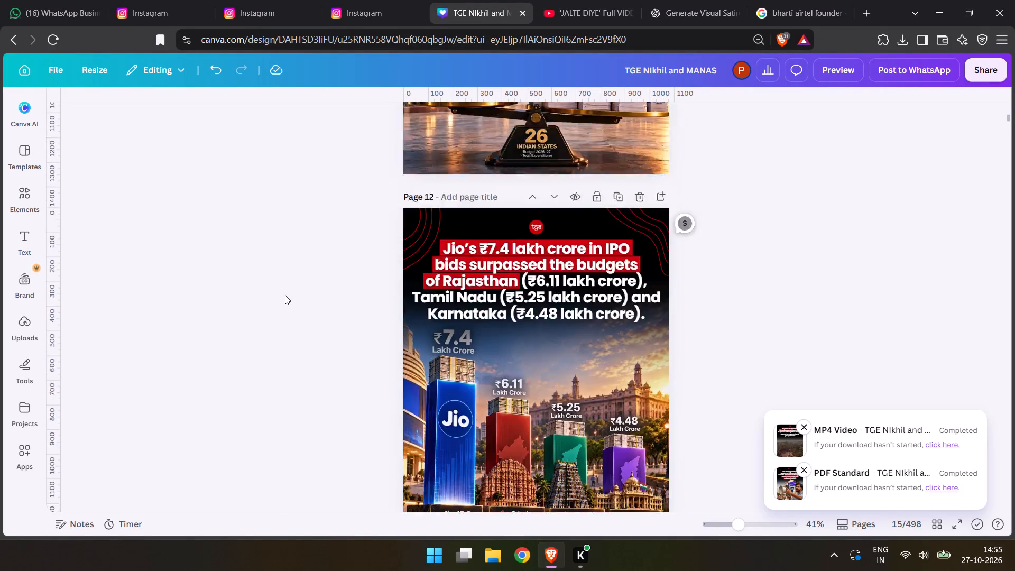
{"action": "scroll", "coordinate": [285, 295], "scroll_direction": "up", "scroll_amount": 20}
{"action": "scroll", "coordinate": [290, 295], "scroll_direction": "up", "scroll_amount": 5}
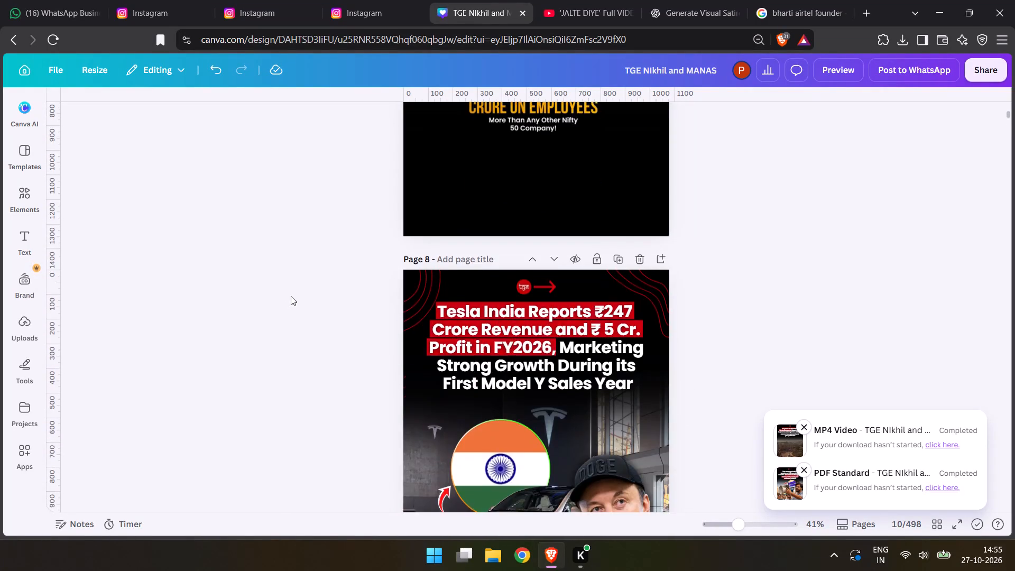
{"action": "scroll", "coordinate": [291, 296], "scroll_direction": "up", "scroll_amount": 10}
{"action": "scroll", "coordinate": [291, 296], "scroll_direction": "down", "scroll_amount": 5}
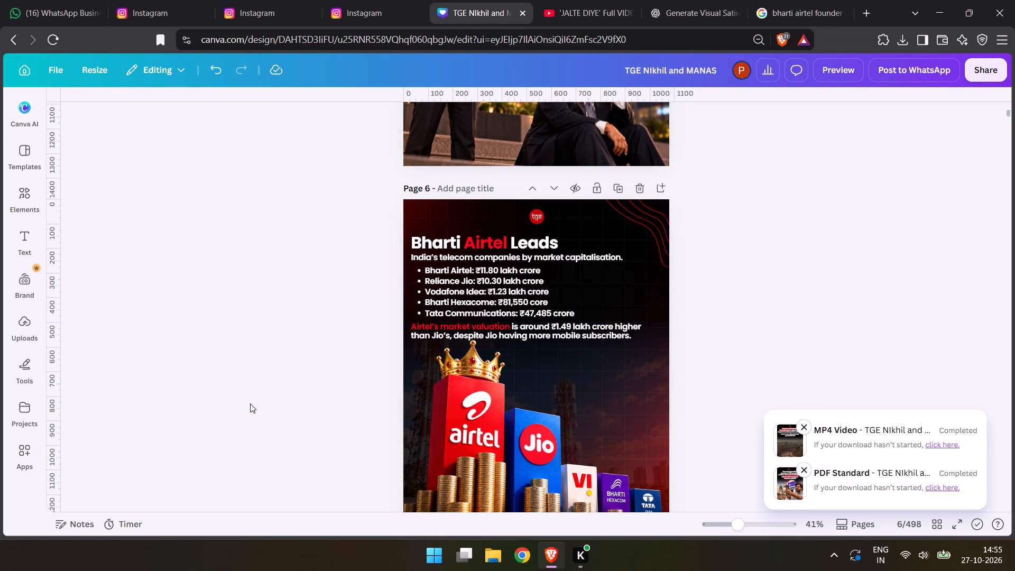
{"action": "scroll", "coordinate": [250, 403], "scroll_direction": "down", "scroll_amount": 1}
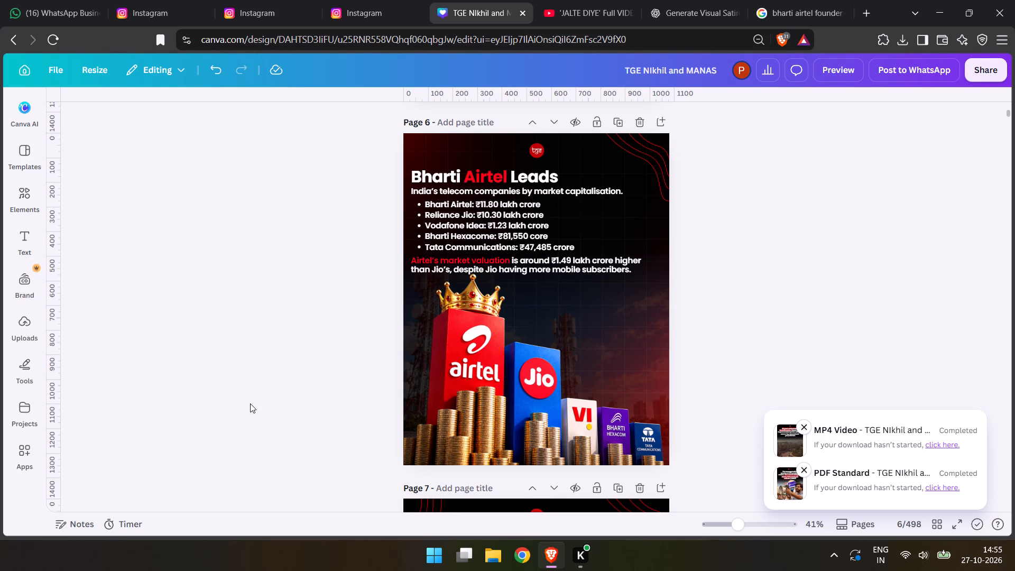
{"action": "scroll", "coordinate": [250, 403], "scroll_direction": "up", "scroll_amount": 7}
{"action": "scroll", "coordinate": [250, 403], "scroll_direction": "down", "scroll_amount": 6}
{"action": "scroll", "coordinate": [250, 403], "scroll_direction": "up", "scroll_amount": 5}
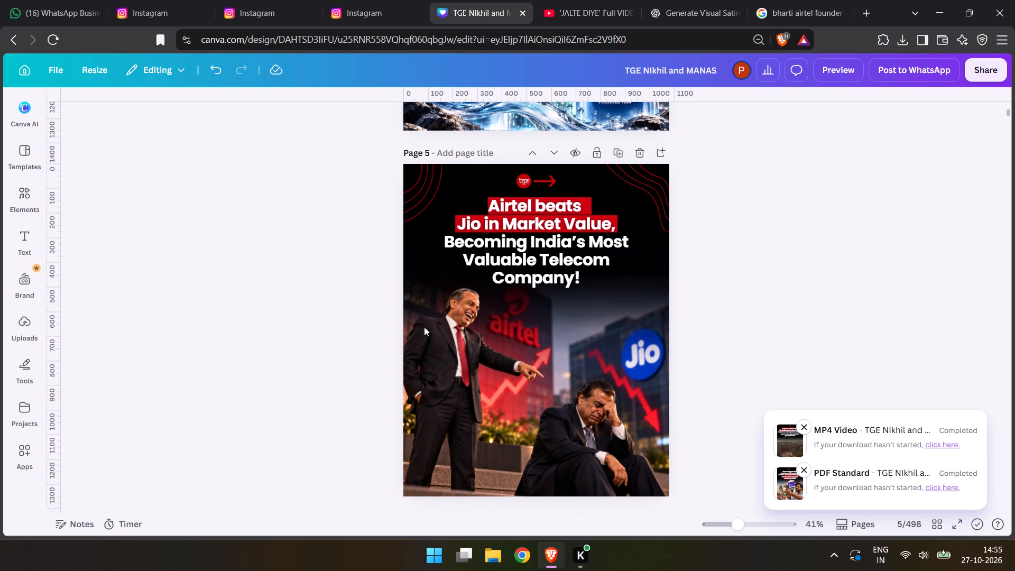
Set the custom page selection for the download to pages 5–6.
{"action": "left_click", "coordinate": [975, 78]}
{"action": "left_click", "coordinate": [804, 360]}
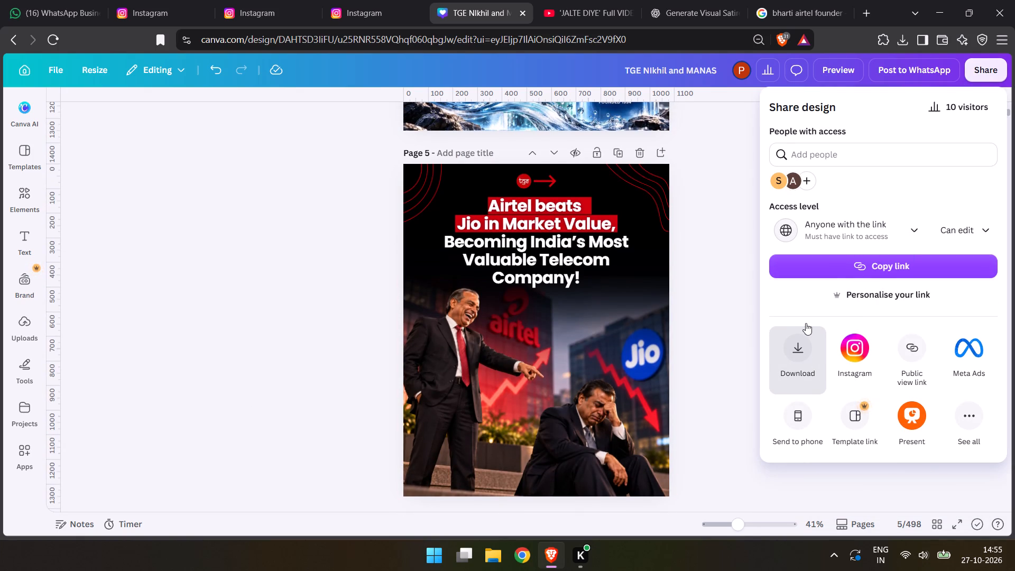
{"action": "left_click", "coordinate": [967, 280]}
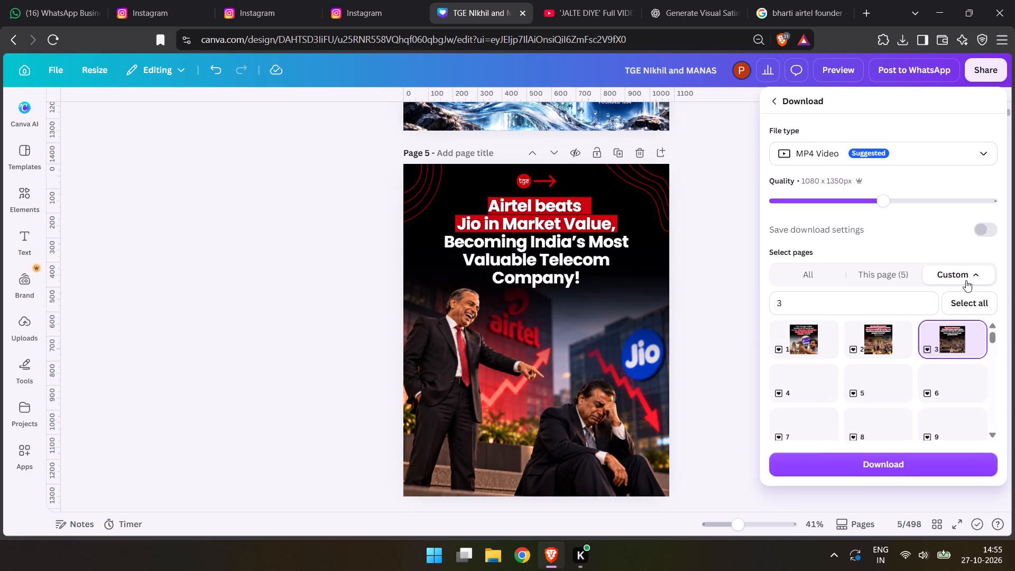
{"action": "left_click", "coordinate": [869, 300]}
{"action": "key", "text": "BackSpace"}
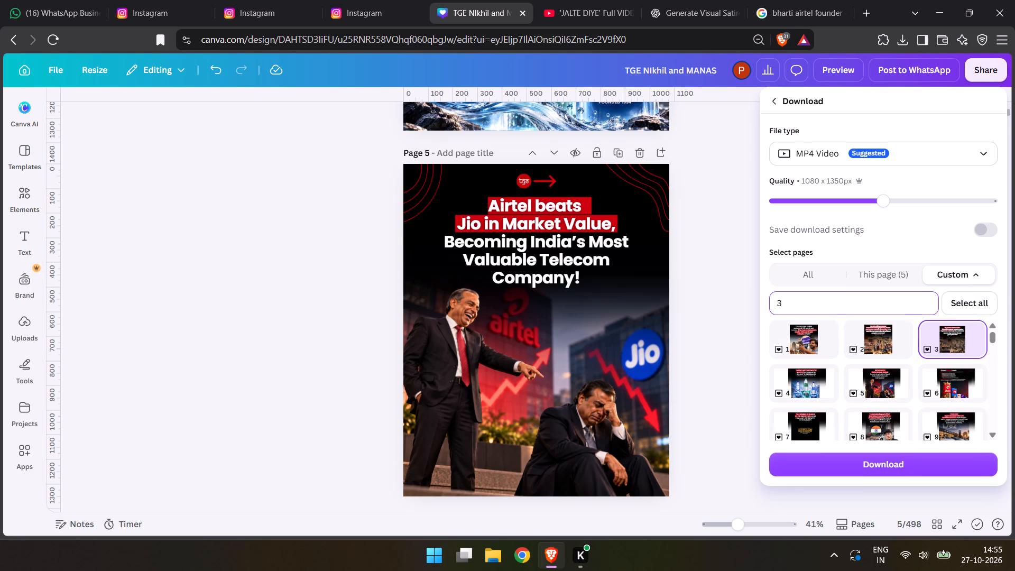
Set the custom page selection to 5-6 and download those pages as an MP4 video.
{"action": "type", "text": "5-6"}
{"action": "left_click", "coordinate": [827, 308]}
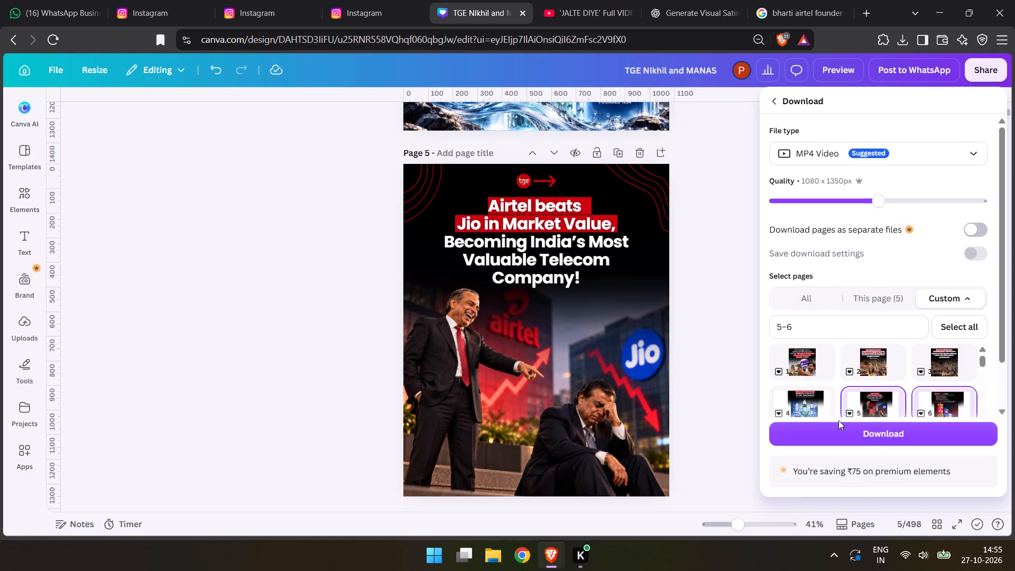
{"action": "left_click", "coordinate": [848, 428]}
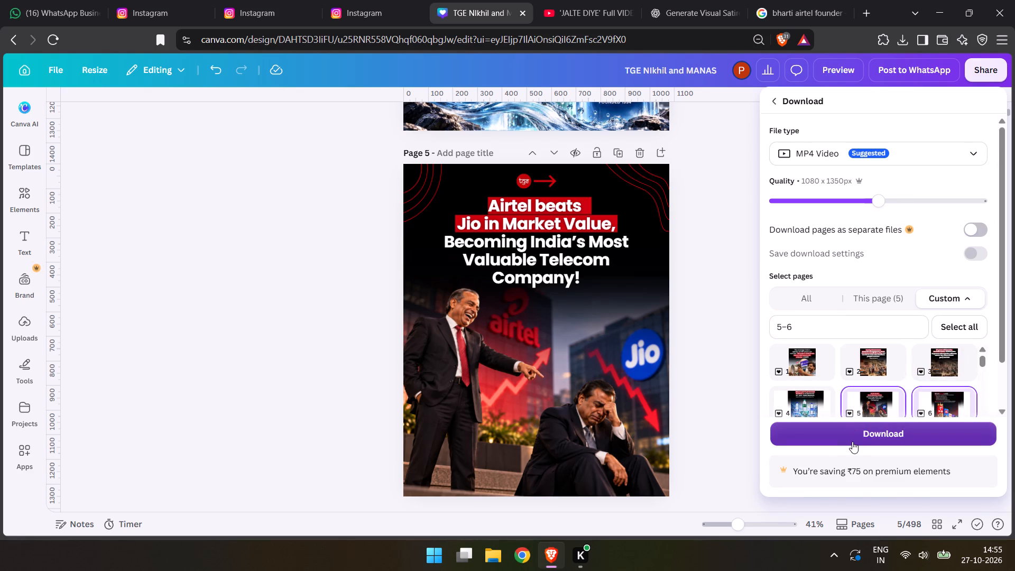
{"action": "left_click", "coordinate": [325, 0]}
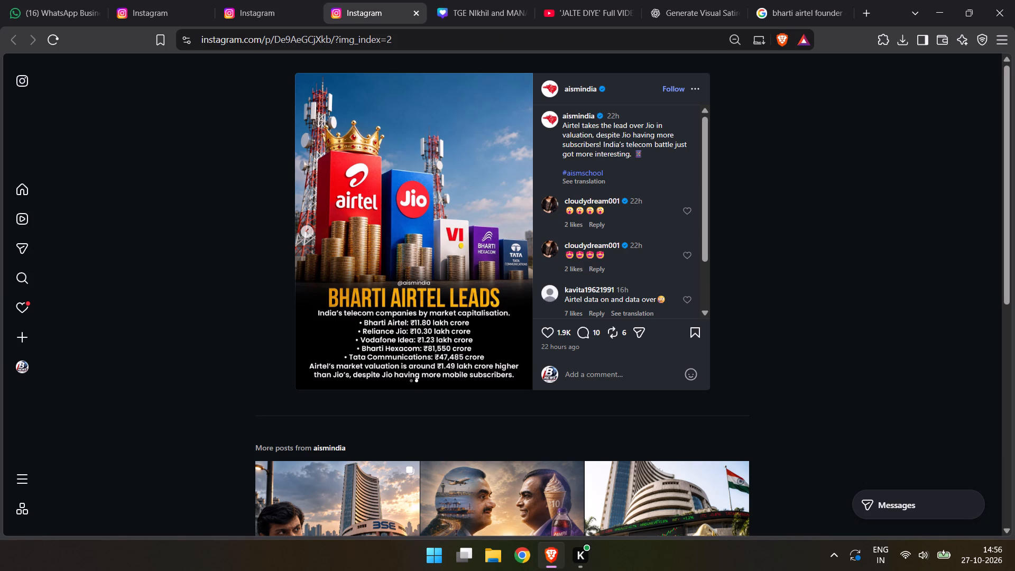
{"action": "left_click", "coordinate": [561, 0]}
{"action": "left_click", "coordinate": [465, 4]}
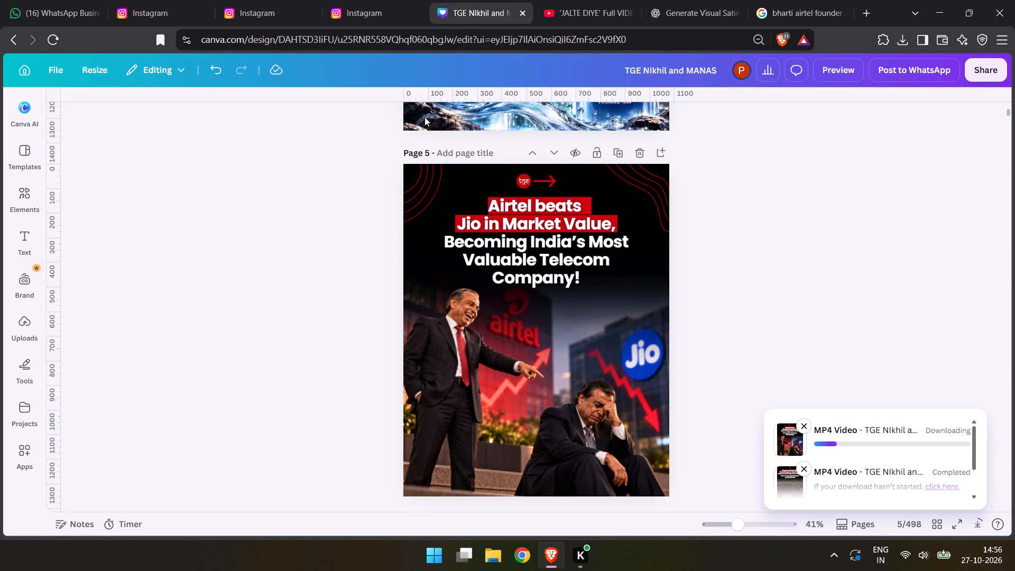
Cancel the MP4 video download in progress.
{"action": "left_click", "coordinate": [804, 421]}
Open the download options again from the design's sharing options.
{"action": "left_click", "coordinate": [987, 77]}
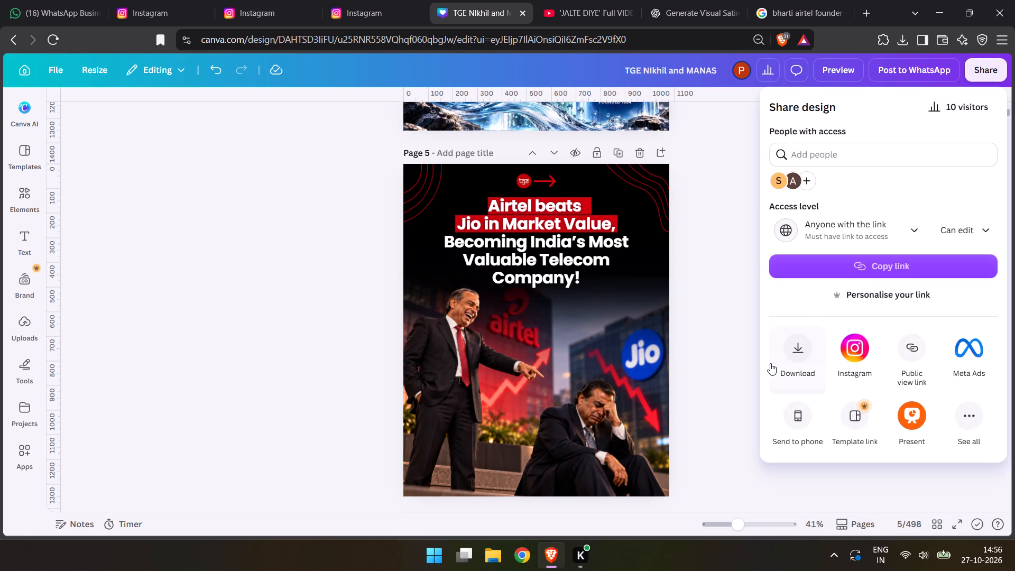
{"action": "left_click", "coordinate": [770, 363]}
{"action": "double_click", "coordinate": [796, 361]}
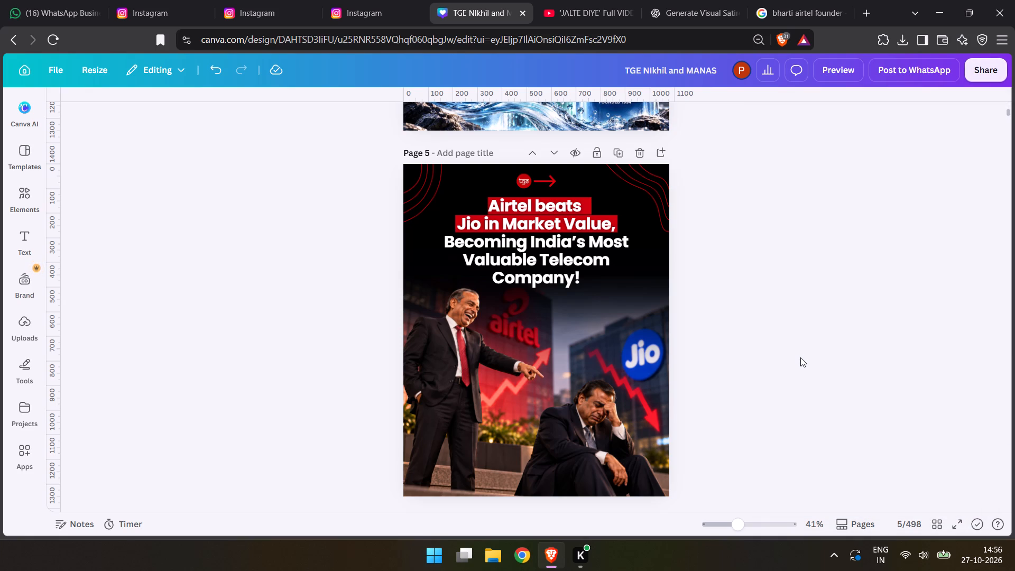
Set the download's file type to PNG and raise its size to 3.125, giving 3,375 x 4,219 px.
{"action": "left_click", "coordinate": [988, 67]}
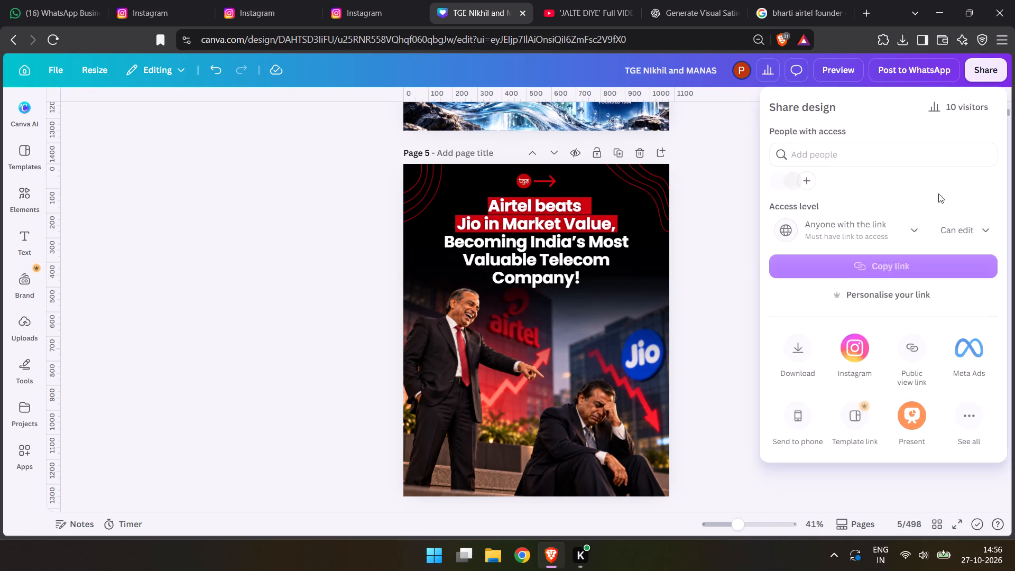
{"action": "left_click", "coordinate": [803, 339]}
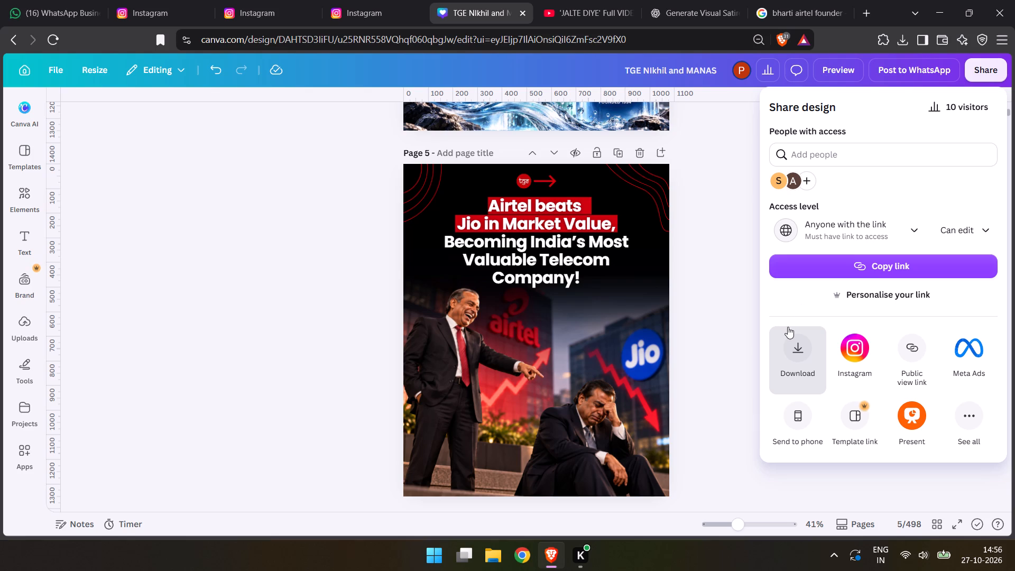
{"action": "left_click", "coordinate": [817, 153]}
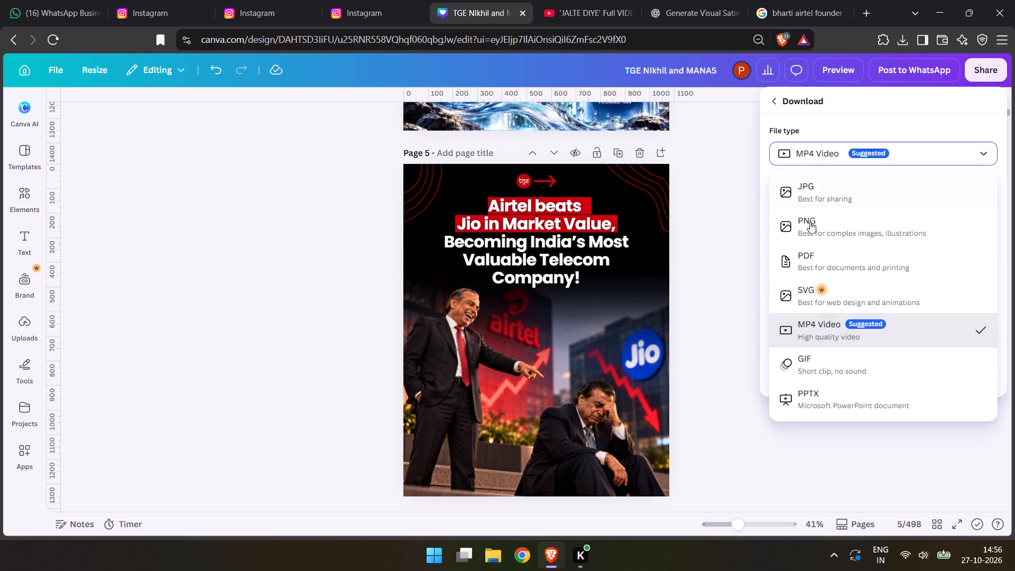
{"action": "left_click", "coordinate": [809, 224]}
{"action": "left_click_drag", "start_coordinate": [801, 198], "coordinate": [1014, 199]}
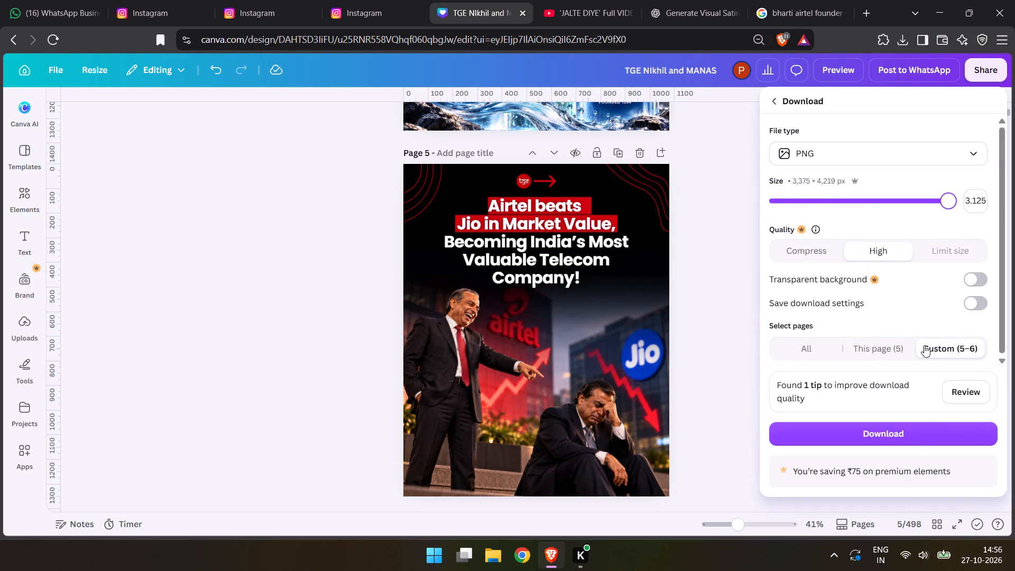
Download pages 5–6 as PNG and save the zipped file in the Documents folder under the name "airtrl".
{"action": "left_click", "coordinate": [919, 432]}
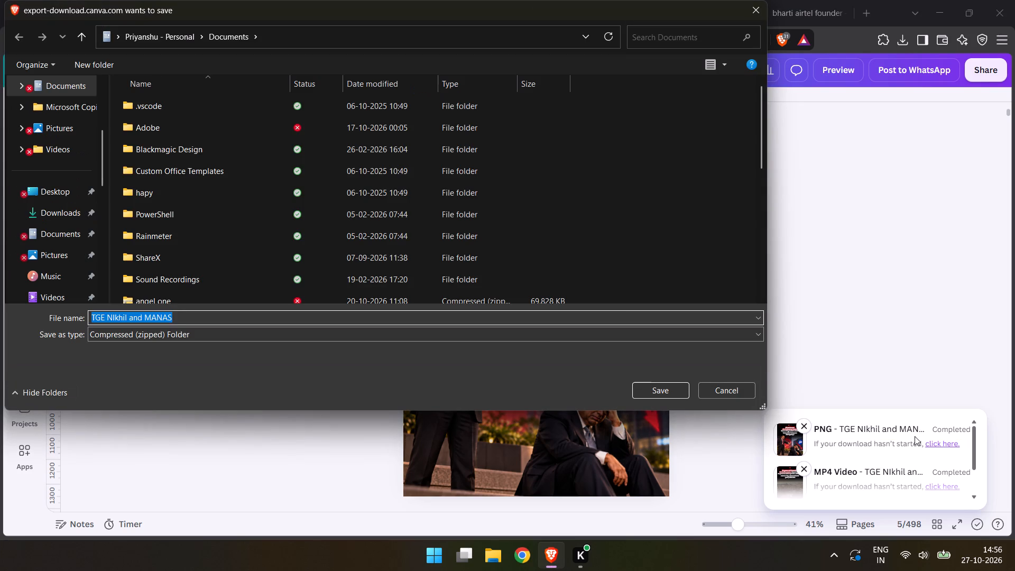
{"action": "key", "text": "BackSpace"}
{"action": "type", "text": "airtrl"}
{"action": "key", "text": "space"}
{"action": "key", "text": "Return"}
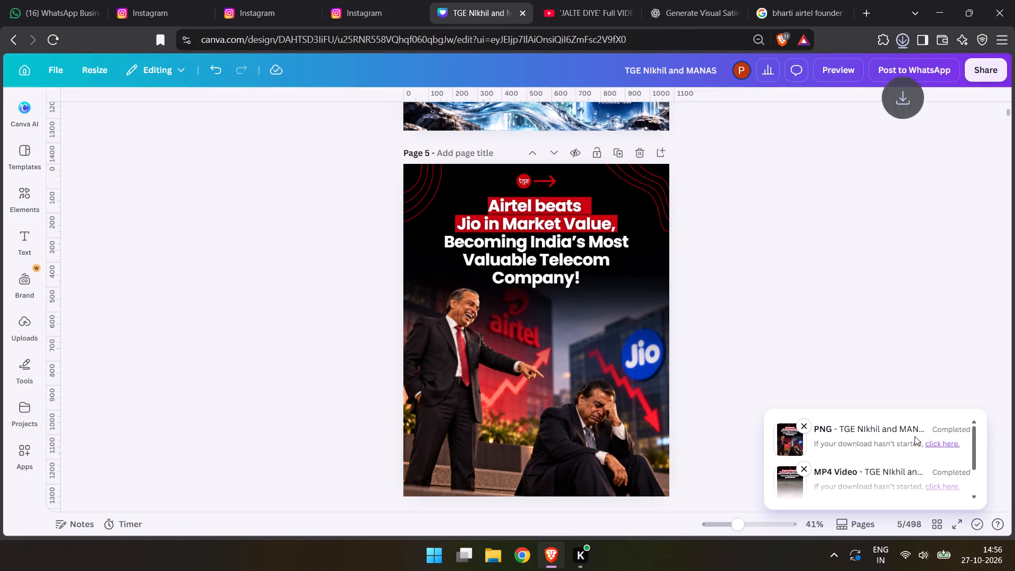